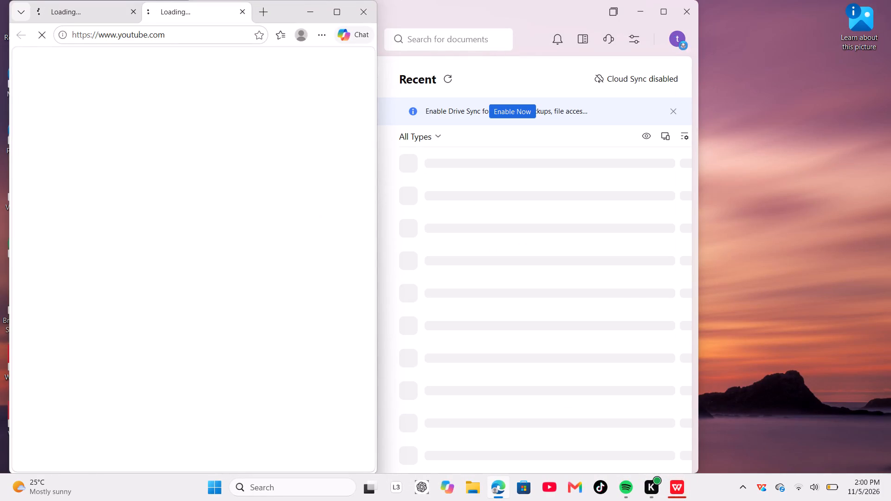
Move the WPS Office window beside the browser window and show its Sheets section.
{"action": "left_click_drag", "start_coordinate": [458, 13], "coordinate": [648, 17]}
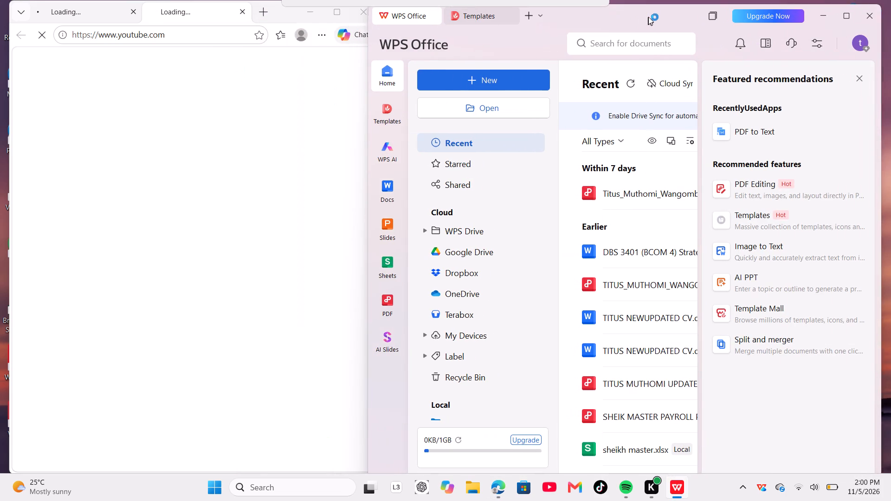
{"action": "left_click_drag", "start_coordinate": [648, 17], "coordinate": [651, 16]}
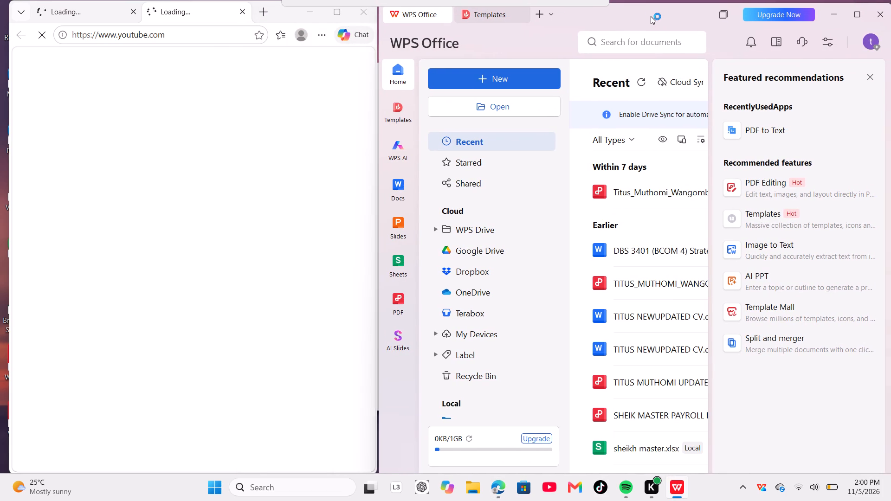
{"action": "left_click_drag", "start_coordinate": [651, 16], "coordinate": [650, 16]}
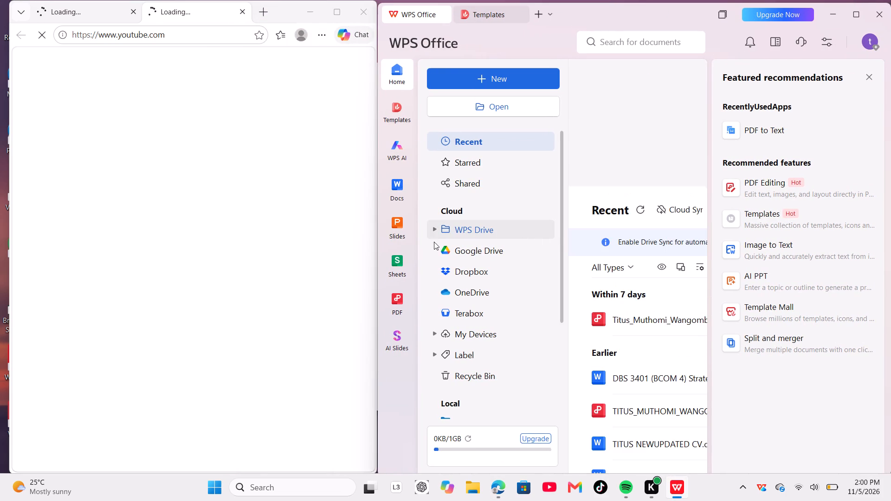
{"action": "left_click", "coordinate": [402, 277]}
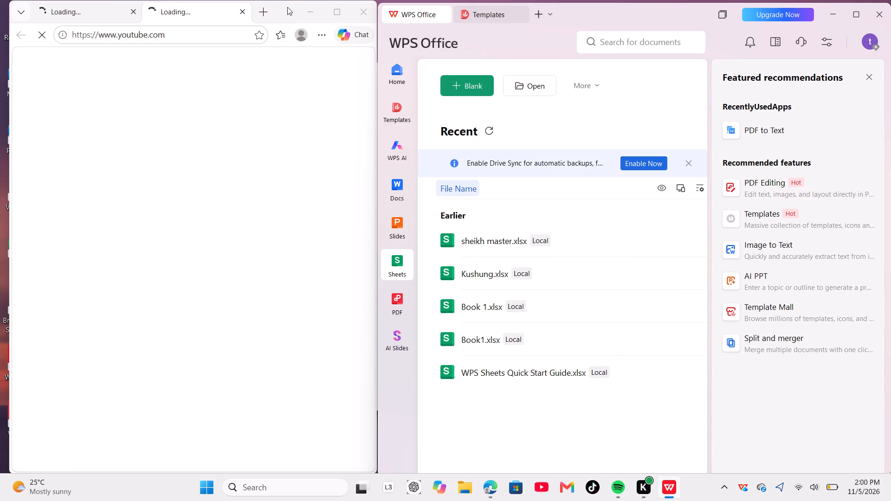
Reposition and resize the browser and WPS Office windows so they sit side by side without overlapping.
{"action": "left_click_drag", "start_coordinate": [287, 7], "coordinate": [280, 6]}
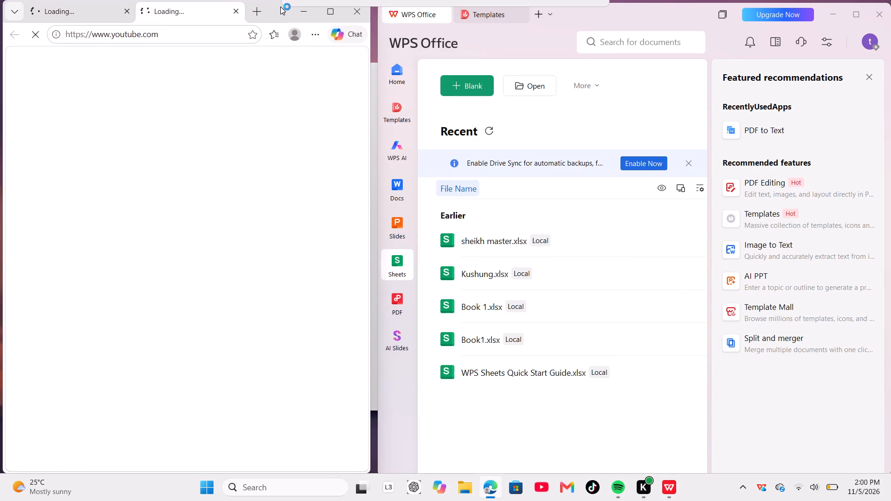
{"action": "left_click_drag", "start_coordinate": [280, 6], "coordinate": [279, 8]}
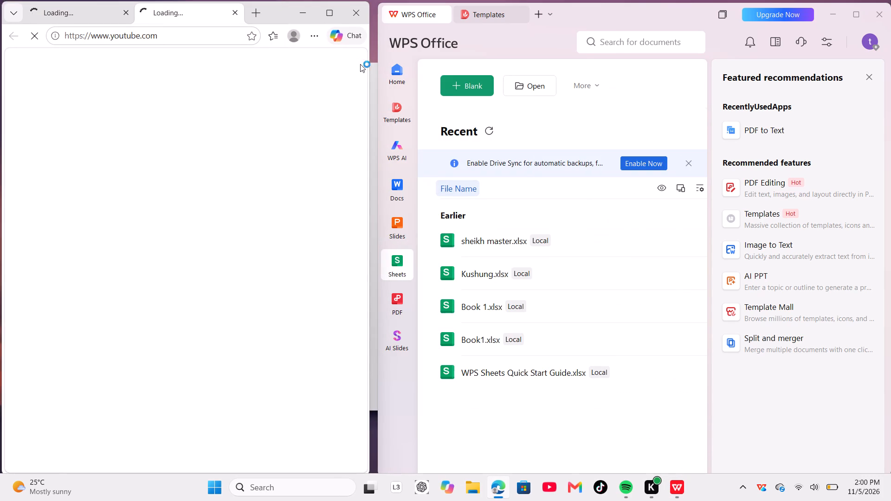
{"action": "left_click", "coordinate": [370, 64]}
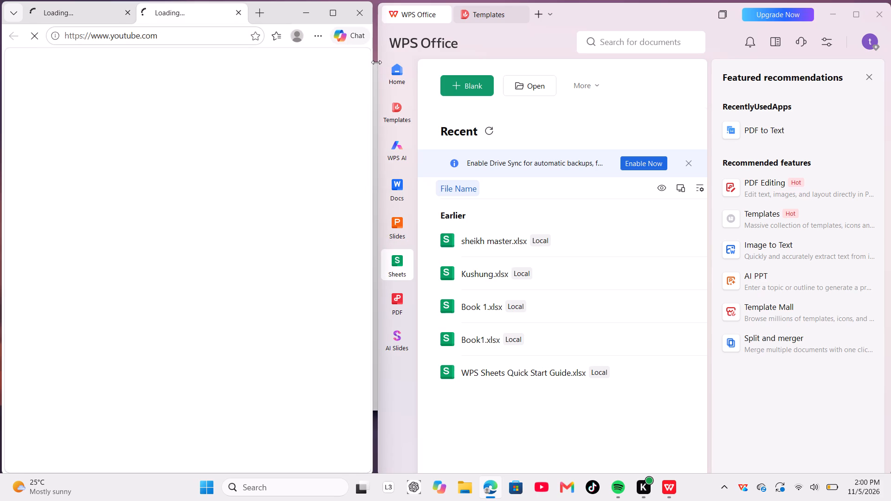
{"action": "left_click", "coordinate": [376, 62]}
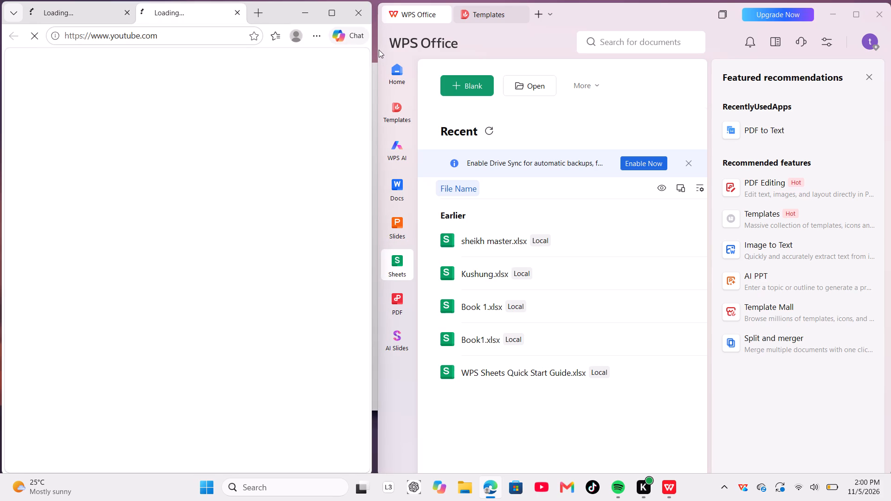
{"action": "left_click", "coordinate": [377, 51]}
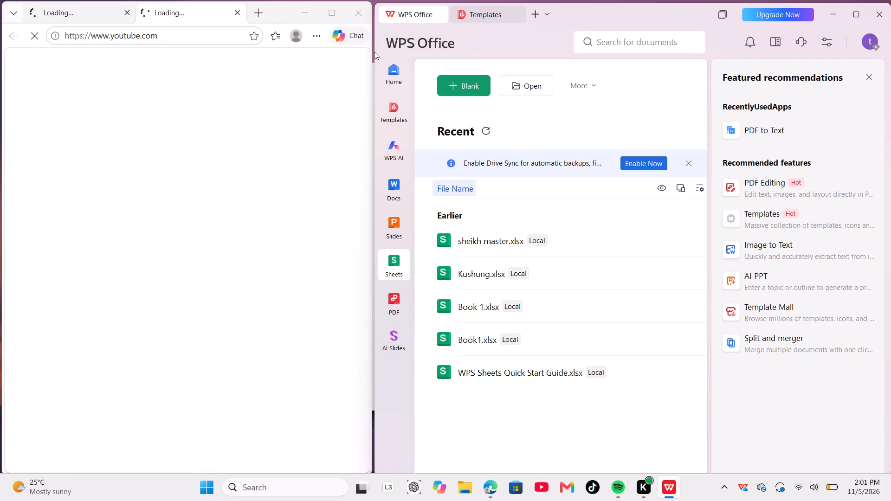
Close the duplicate YouTube tab in the Edge browser.
{"action": "left_click", "coordinate": [236, 9]}
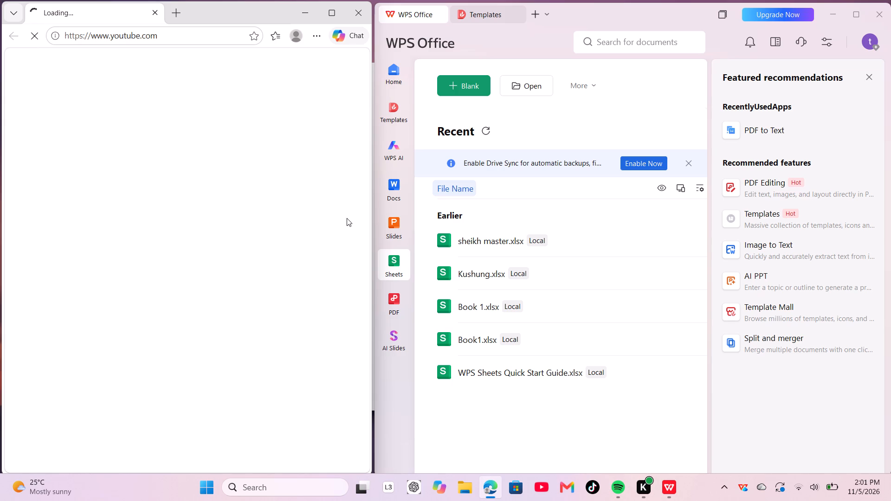
Create a blank spreadsheet workbook in WPS Office.
{"action": "left_click", "coordinate": [478, 78]}
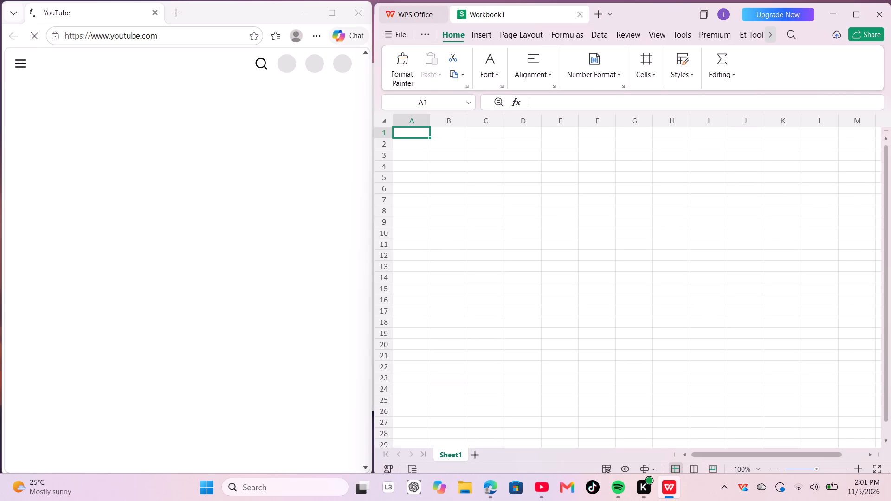
Fill cell A1 with yellow.
{"action": "left_click", "coordinate": [498, 72]}
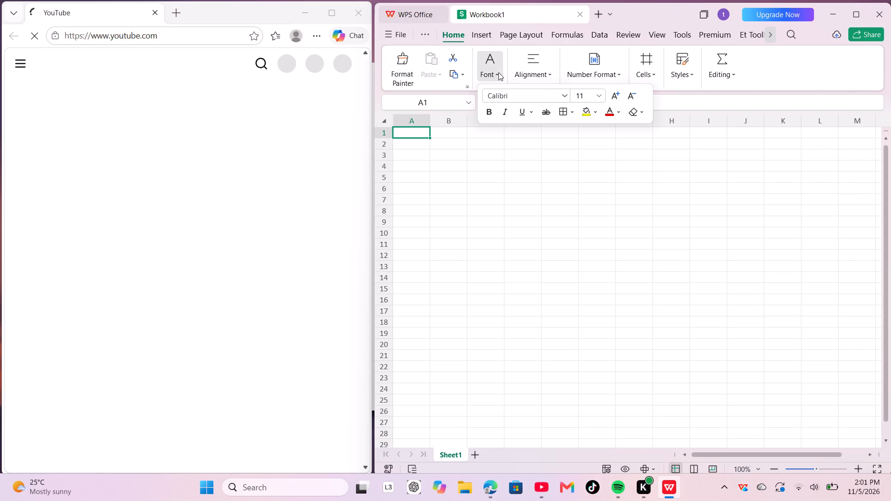
{"action": "left_click", "coordinate": [591, 112]}
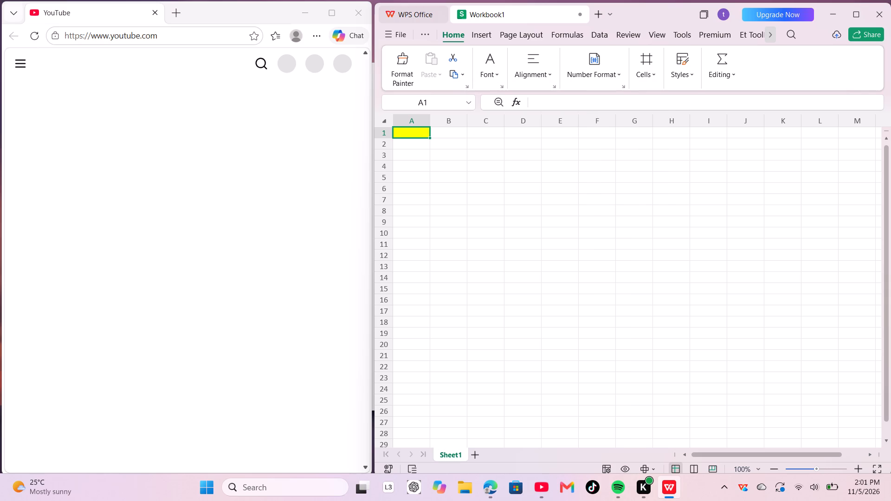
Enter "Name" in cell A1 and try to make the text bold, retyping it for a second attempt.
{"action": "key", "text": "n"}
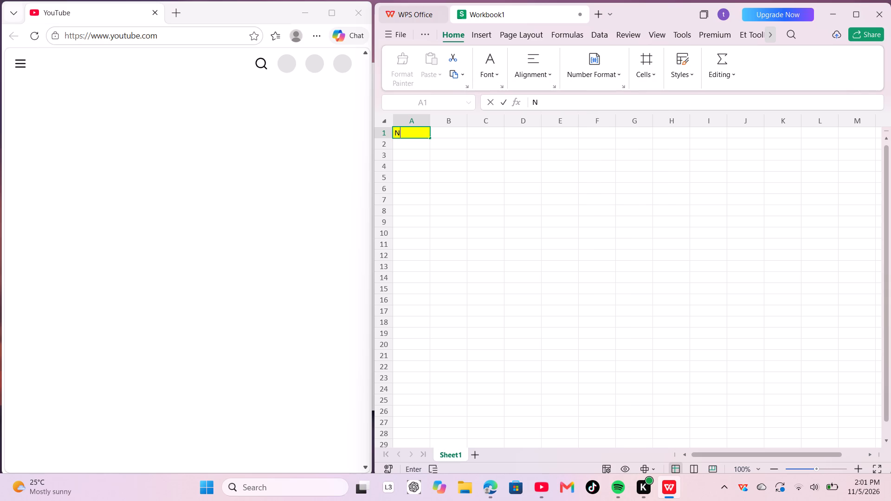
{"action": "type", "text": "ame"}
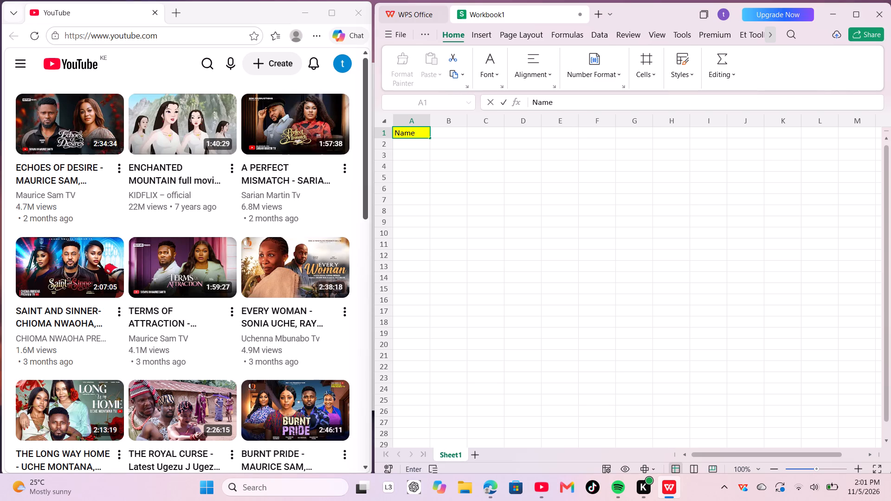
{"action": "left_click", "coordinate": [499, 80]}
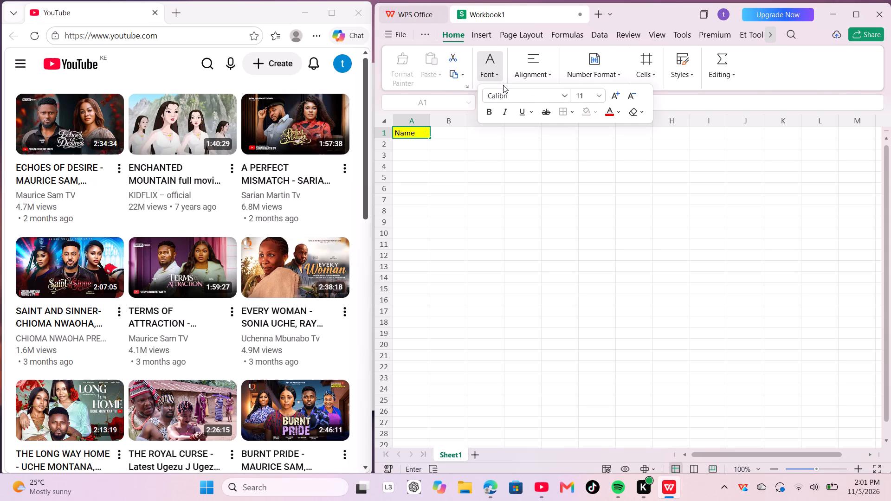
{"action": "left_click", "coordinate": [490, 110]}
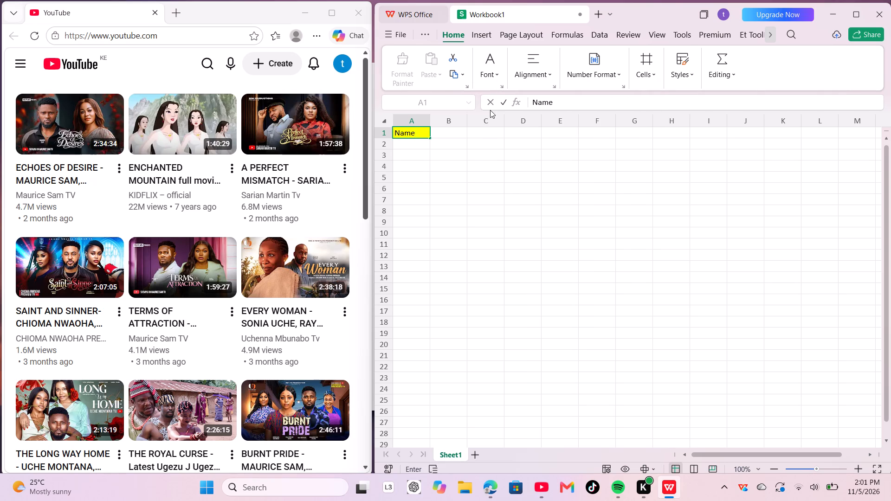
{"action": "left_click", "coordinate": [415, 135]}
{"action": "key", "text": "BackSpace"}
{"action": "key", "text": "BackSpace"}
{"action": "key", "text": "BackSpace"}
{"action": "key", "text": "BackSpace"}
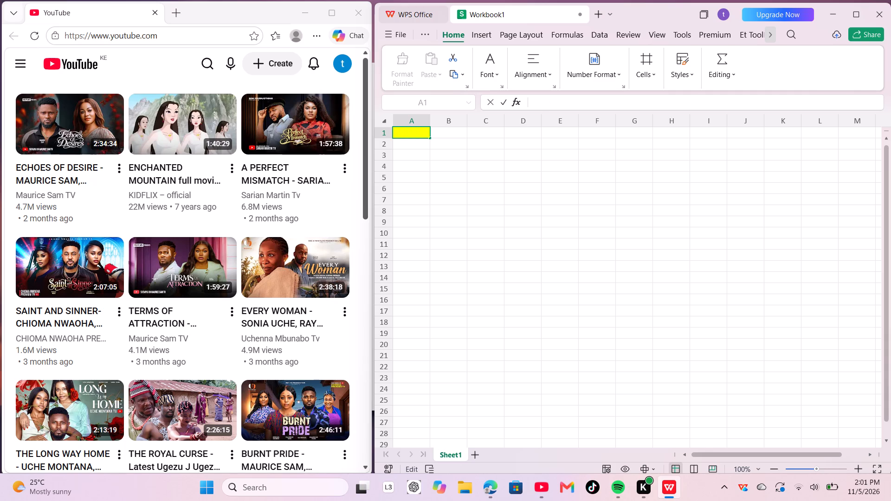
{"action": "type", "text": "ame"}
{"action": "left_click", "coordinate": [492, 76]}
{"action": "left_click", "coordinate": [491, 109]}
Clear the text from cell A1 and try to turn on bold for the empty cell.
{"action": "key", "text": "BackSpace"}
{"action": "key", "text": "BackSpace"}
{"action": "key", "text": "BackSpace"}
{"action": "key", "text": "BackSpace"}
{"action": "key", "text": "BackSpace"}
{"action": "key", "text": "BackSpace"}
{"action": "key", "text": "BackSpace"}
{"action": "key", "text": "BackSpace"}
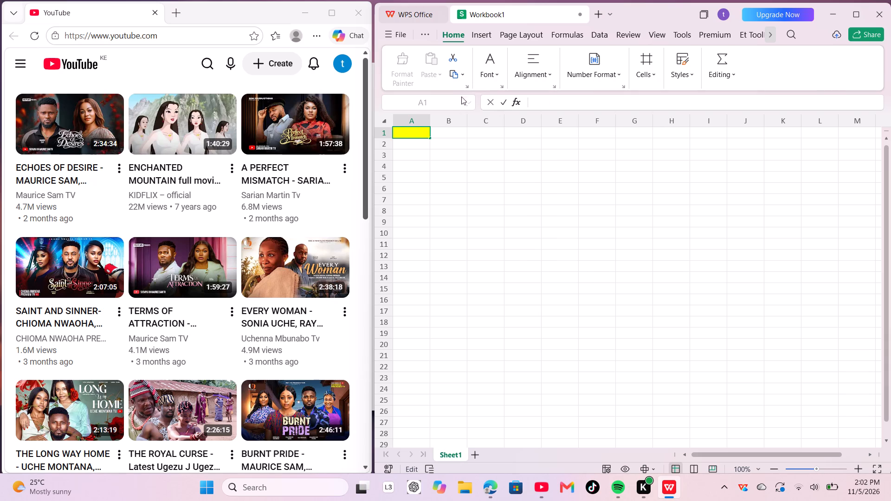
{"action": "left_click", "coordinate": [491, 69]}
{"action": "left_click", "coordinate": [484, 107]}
Extend cell A1's yellow fill across row 1 through cell K1.
{"action": "left_click_drag", "start_coordinate": [431, 139], "coordinate": [437, 139]}
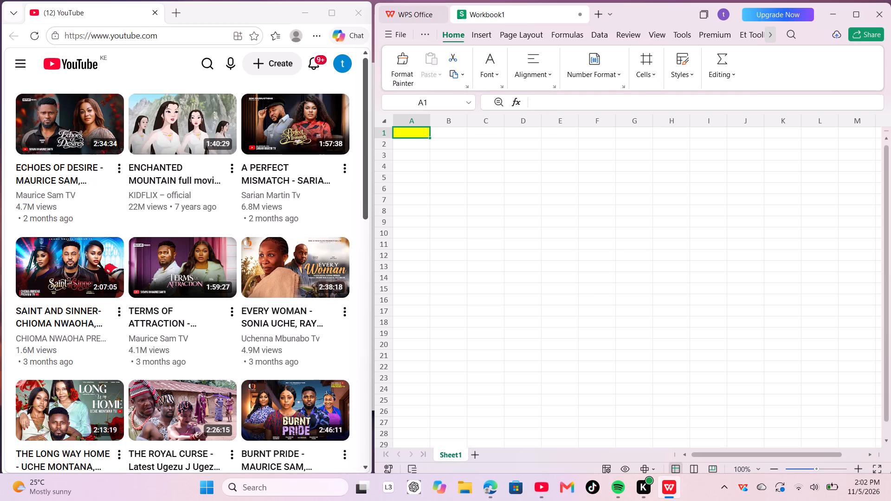
{"action": "left_click_drag", "start_coordinate": [437, 139], "coordinate": [587, 138]}
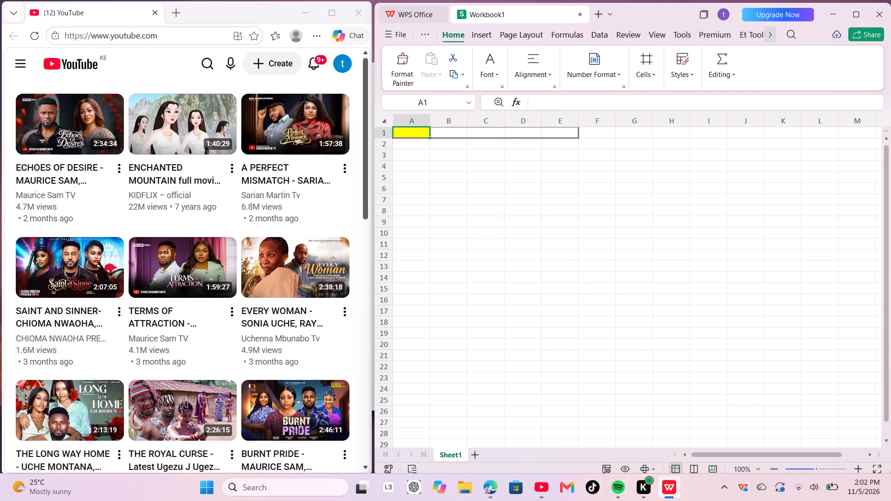
{"action": "left_click_drag", "start_coordinate": [587, 138], "coordinate": [747, 135]}
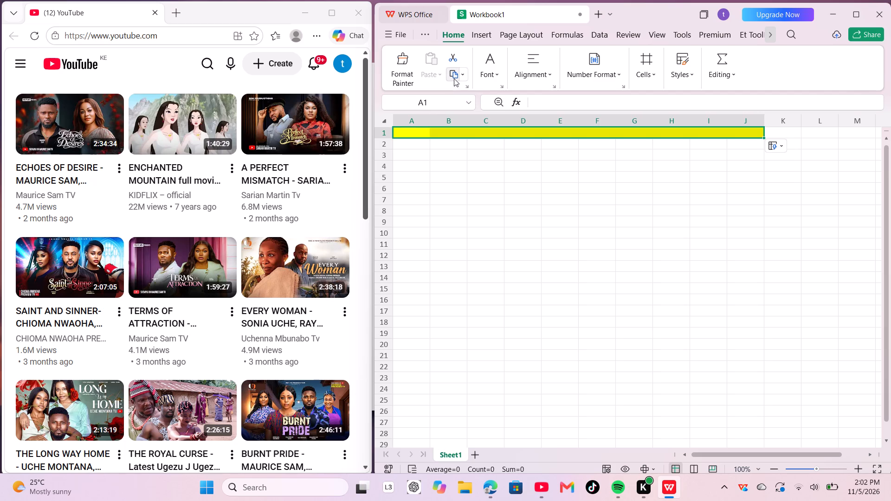
{"action": "left_click", "coordinate": [781, 151]}
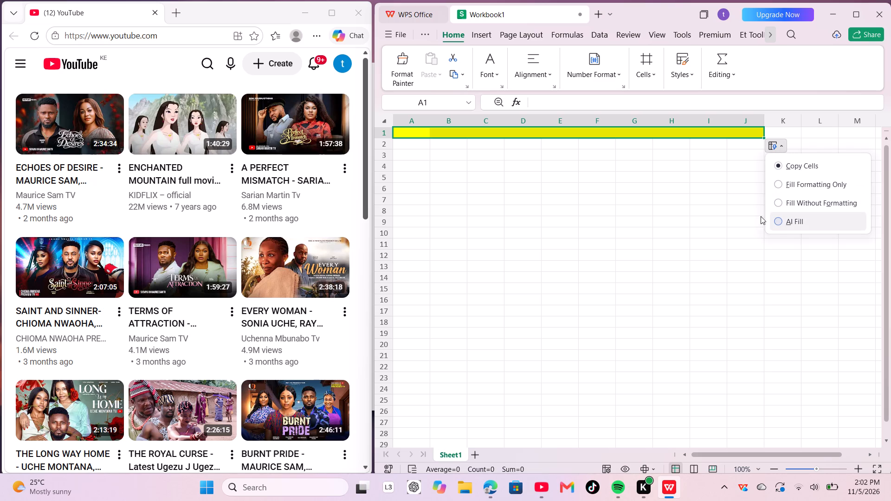
{"action": "left_click", "coordinate": [495, 73]}
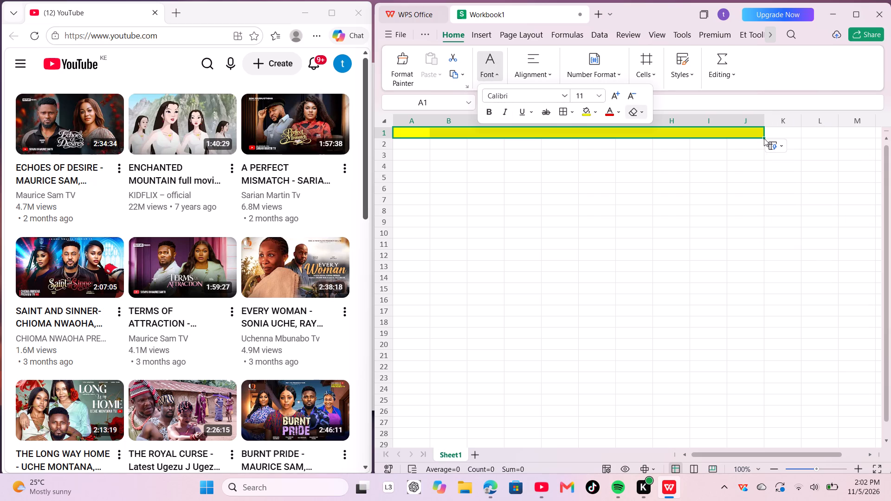
{"action": "left_click_drag", "start_coordinate": [764, 138], "coordinate": [768, 134]}
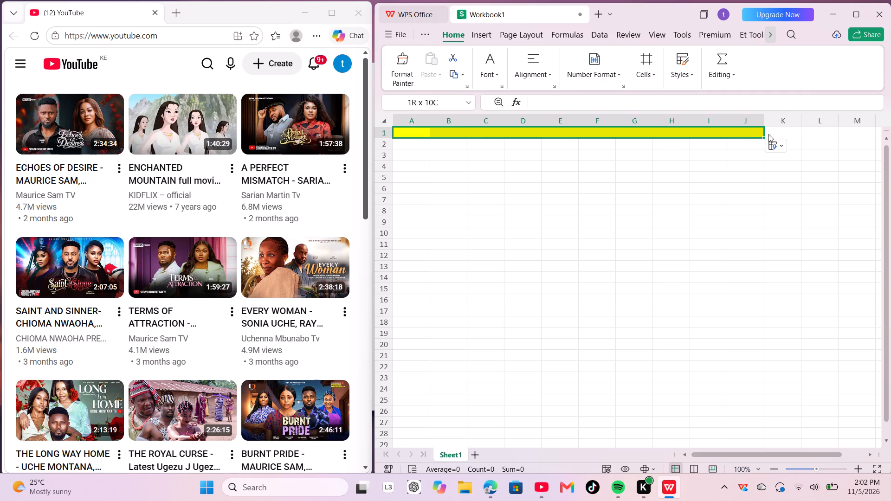
{"action": "left_click_drag", "start_coordinate": [768, 134], "coordinate": [817, 134]}
{"action": "left_click", "coordinate": [817, 134]}
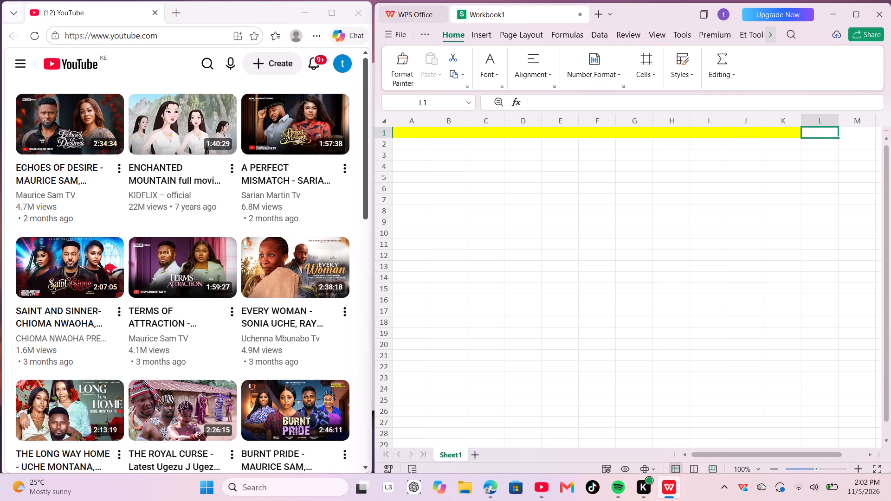
{"action": "left_click", "coordinate": [697, 208]}
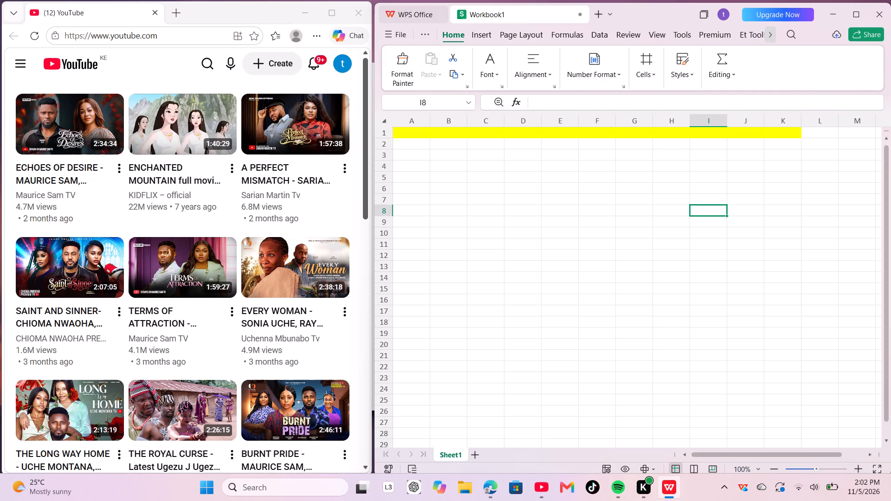
Set cell A1 to bold and enter the header "Name" in it.
{"action": "left_click", "coordinate": [417, 134]}
{"action": "left_click", "coordinate": [486, 73]}
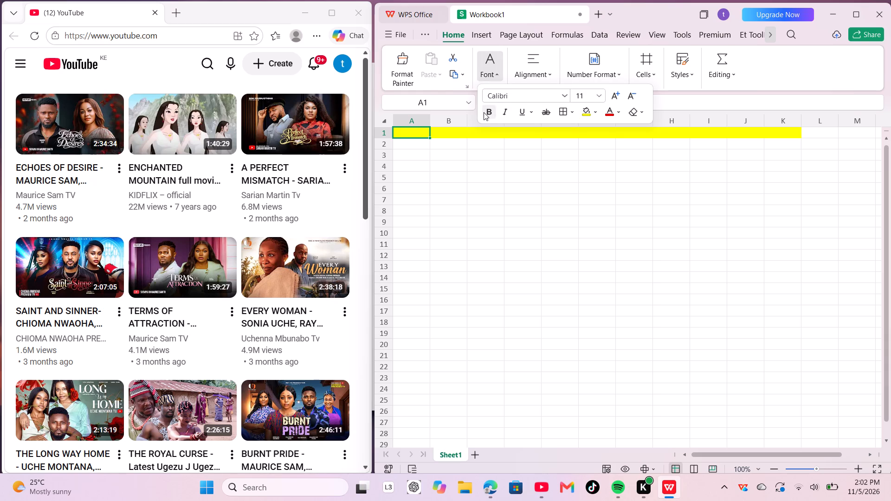
{"action": "left_click", "coordinate": [484, 112]}
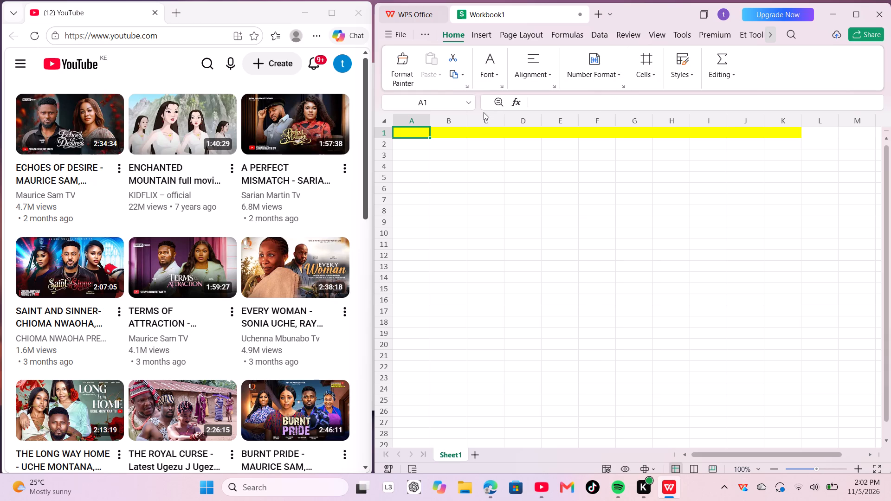
{"action": "key", "text": "n"}
{"action": "type", "text": "amr"}
{"action": "key", "text": "BackSpace"}
{"action": "key", "text": "e"}
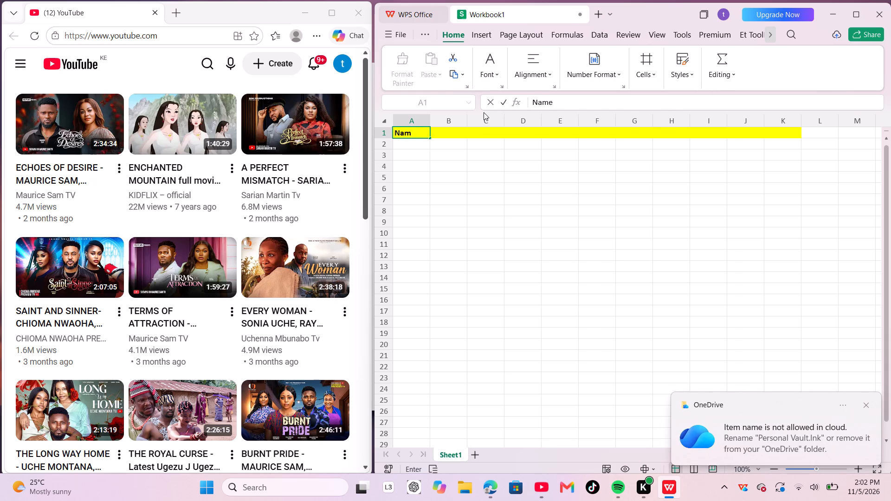
Set cell B1 to bold and enter the header "Pay" in it.
{"action": "left_click", "coordinate": [448, 131]}
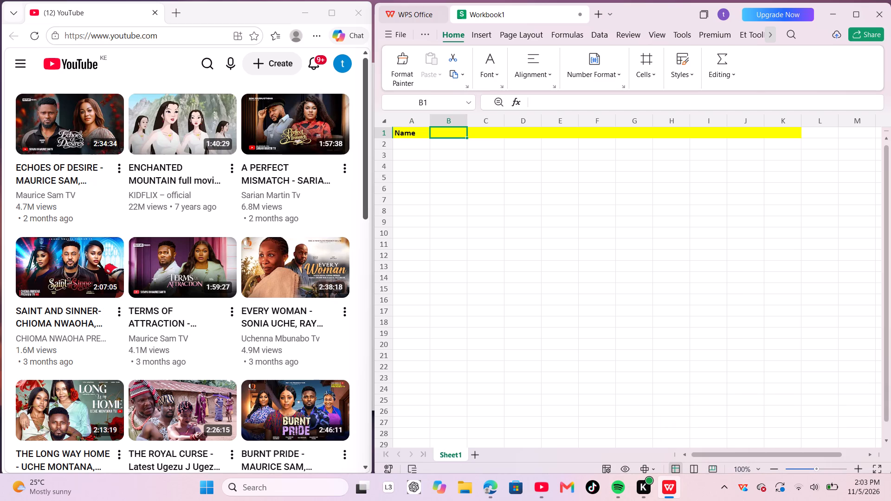
{"action": "key", "text": "p"}
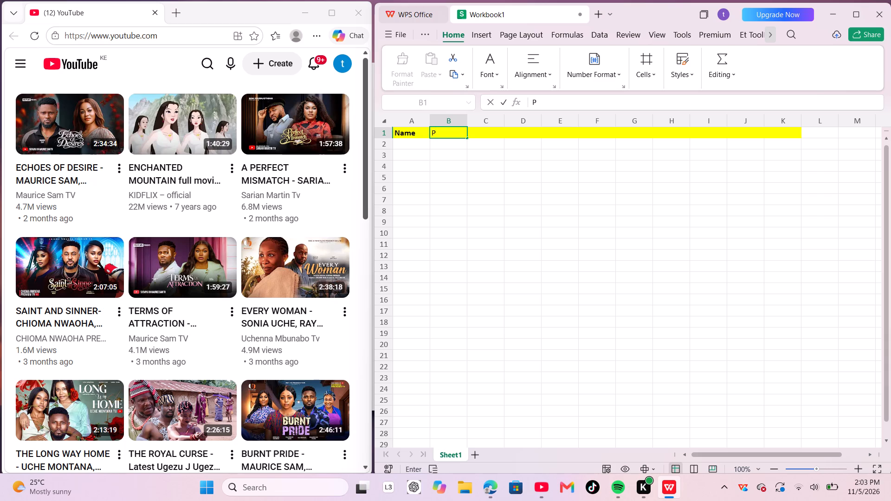
{"action": "key", "text": "BackSpace"}
{"action": "left_click", "coordinate": [488, 75]}
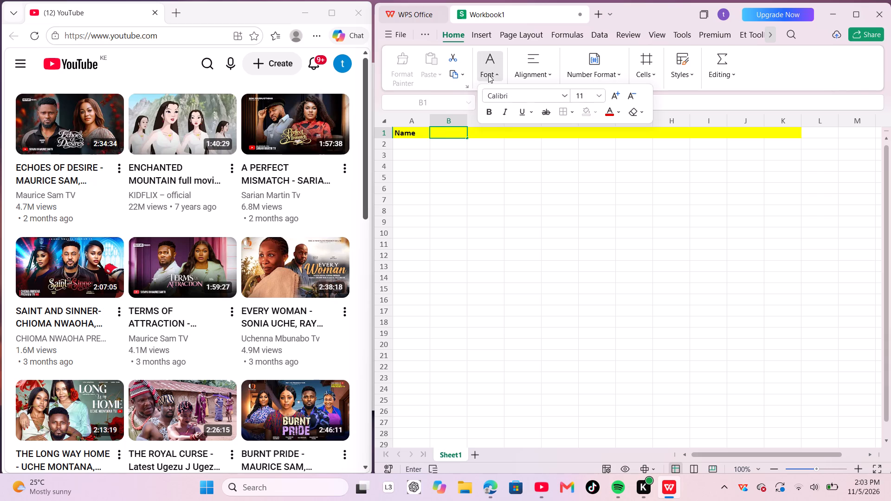
{"action": "left_click", "coordinate": [488, 105]}
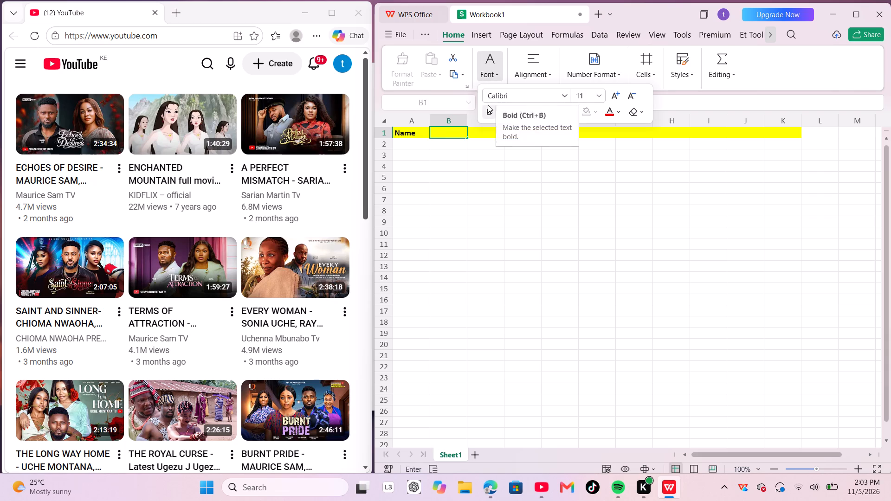
{"action": "key", "text": "p"}
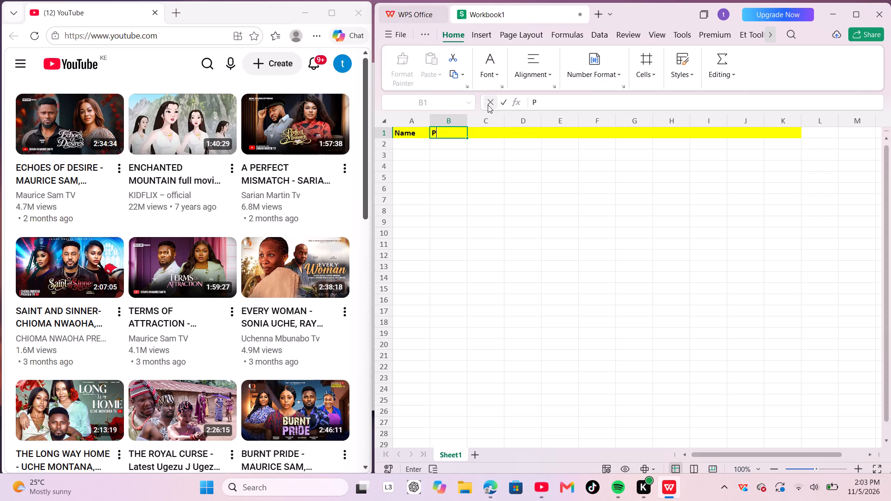
{"action": "type", "text": "ay"}
{"action": "left_click", "coordinate": [484, 132]}
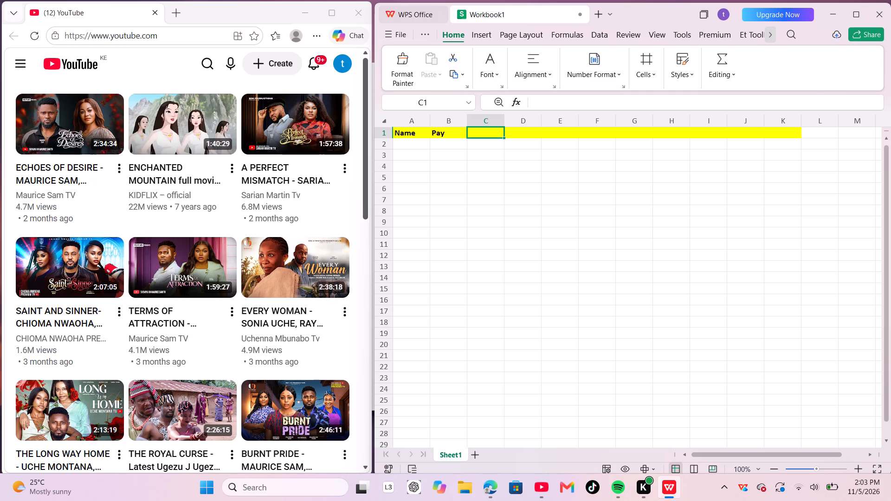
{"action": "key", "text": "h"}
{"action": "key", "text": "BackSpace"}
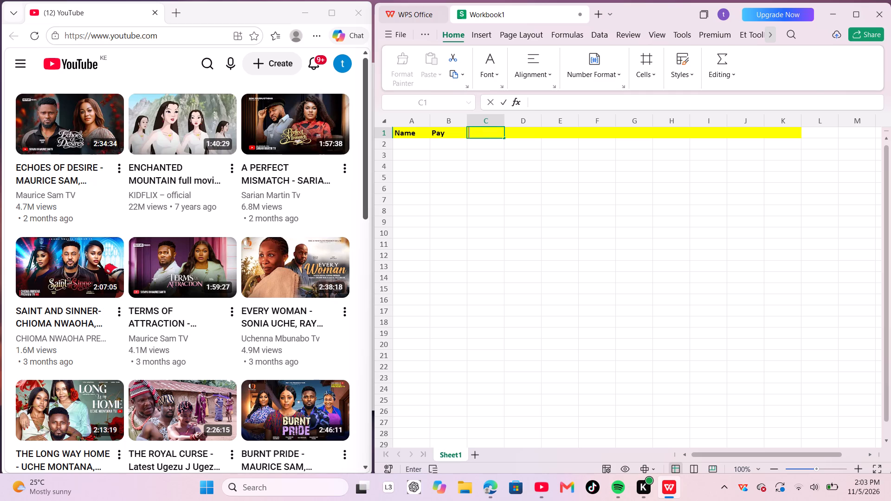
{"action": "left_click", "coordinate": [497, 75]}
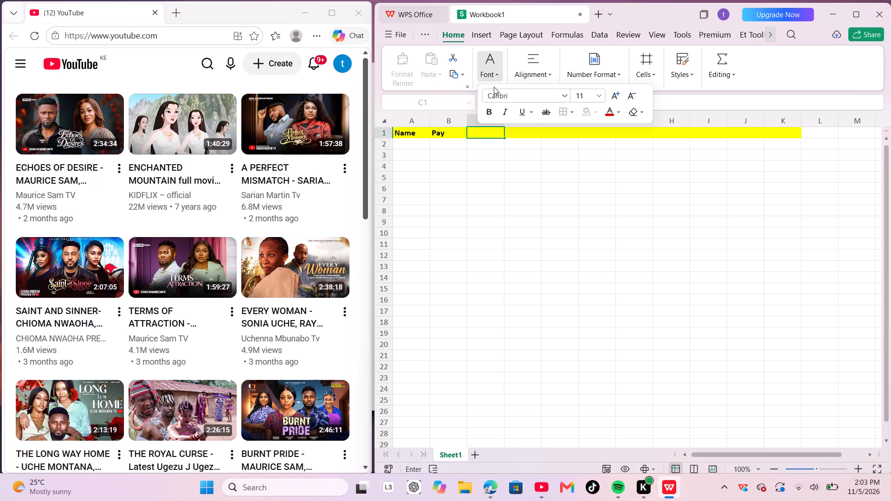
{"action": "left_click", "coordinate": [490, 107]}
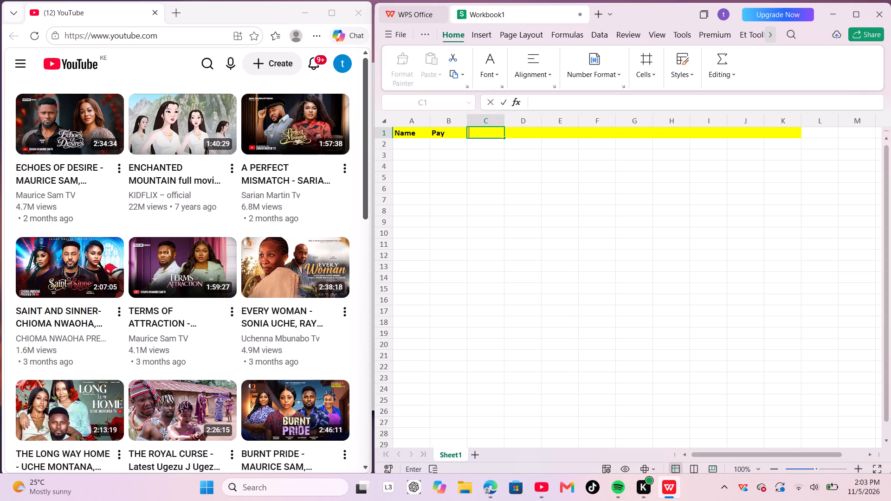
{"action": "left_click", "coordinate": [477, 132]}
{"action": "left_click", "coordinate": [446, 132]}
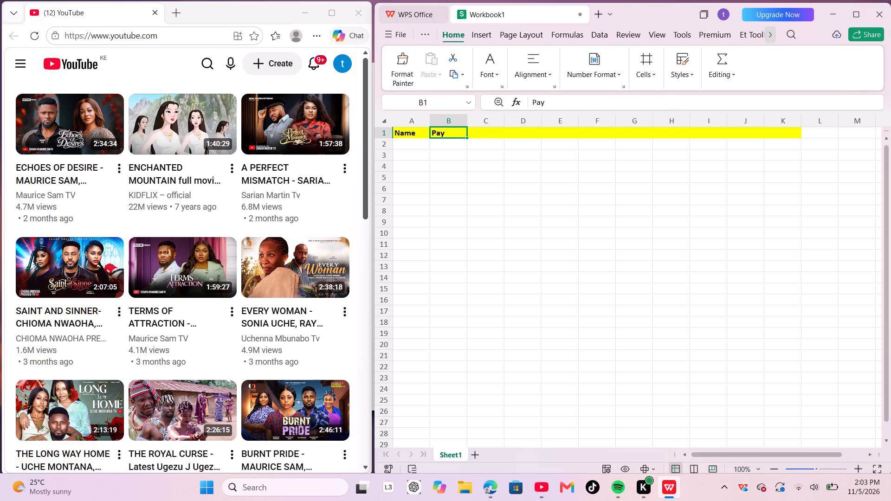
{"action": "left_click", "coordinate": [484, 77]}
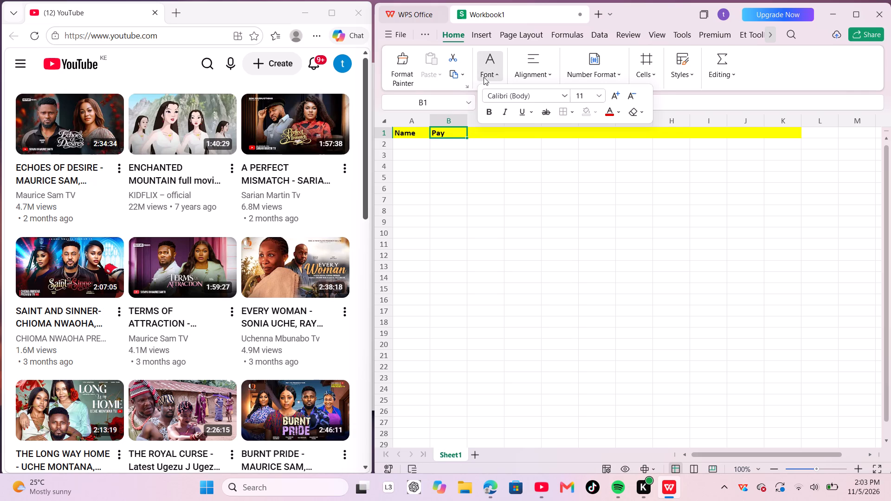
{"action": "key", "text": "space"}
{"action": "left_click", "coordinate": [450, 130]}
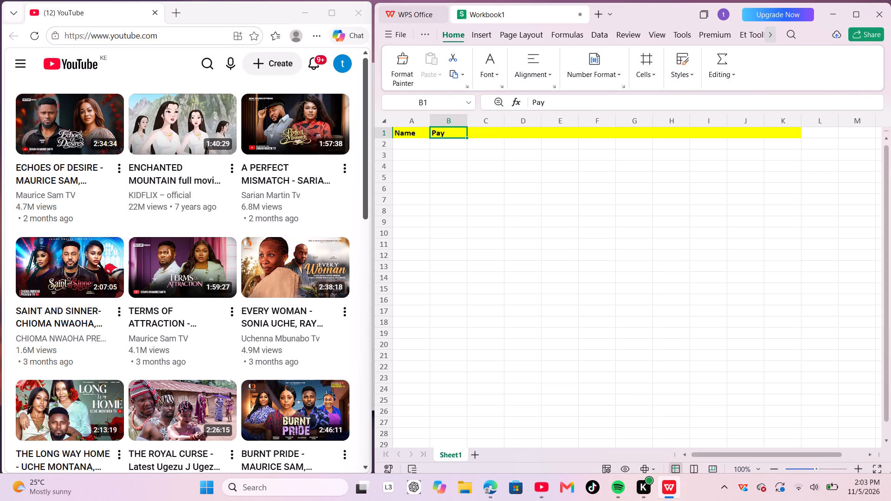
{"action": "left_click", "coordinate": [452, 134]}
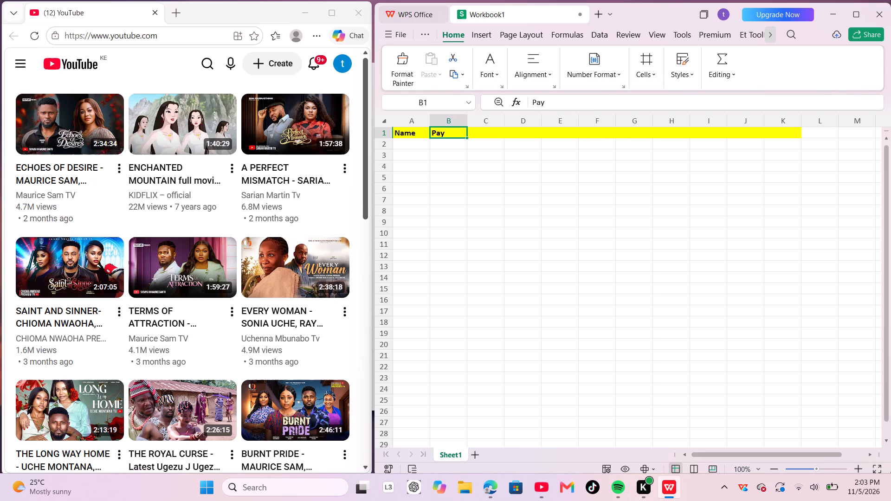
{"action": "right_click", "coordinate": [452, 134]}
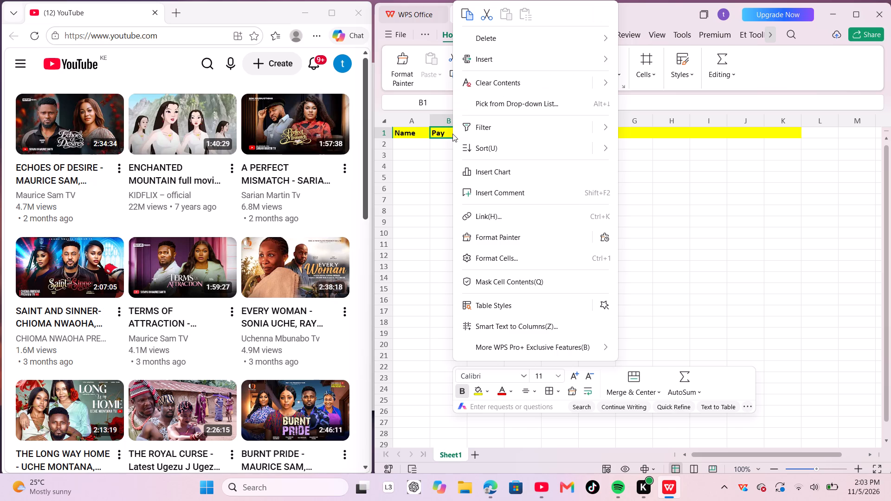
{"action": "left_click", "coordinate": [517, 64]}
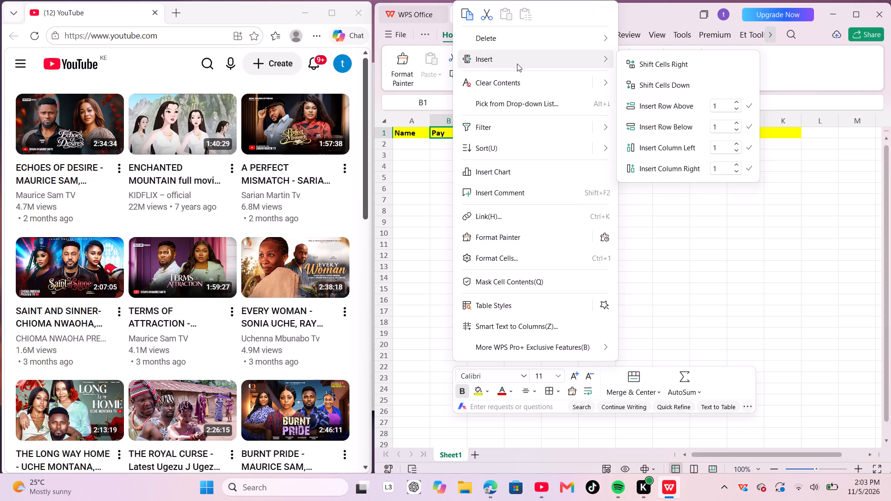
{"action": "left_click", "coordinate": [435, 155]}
Extend the header text in cell B1 to read "Pay per hour".
{"action": "left_click", "coordinate": [460, 132]}
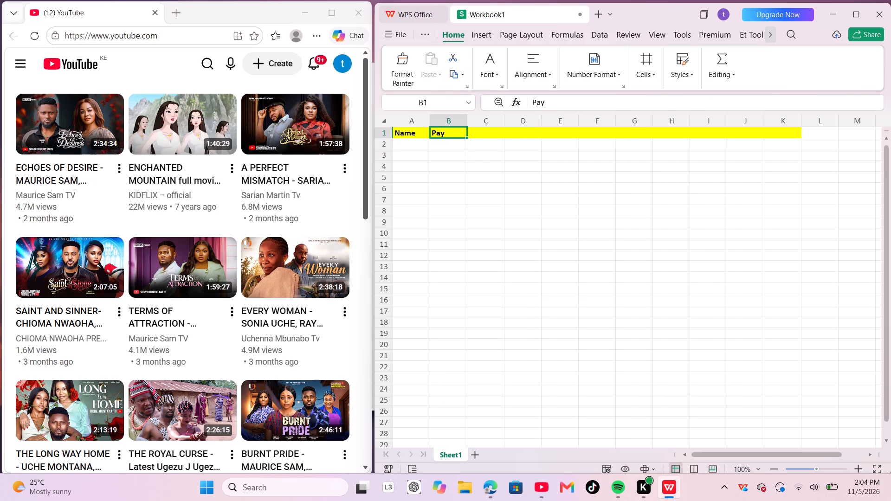
{"action": "left_click", "coordinate": [549, 103]}
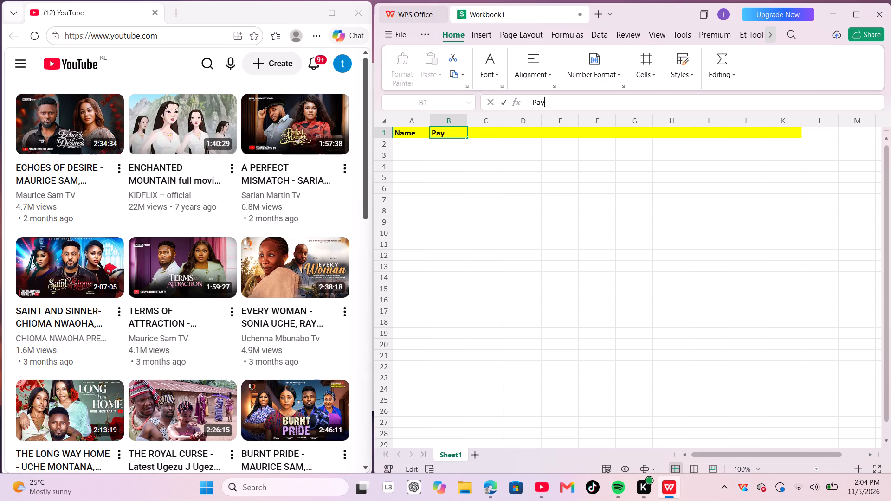
{"action": "key", "text": "space"}
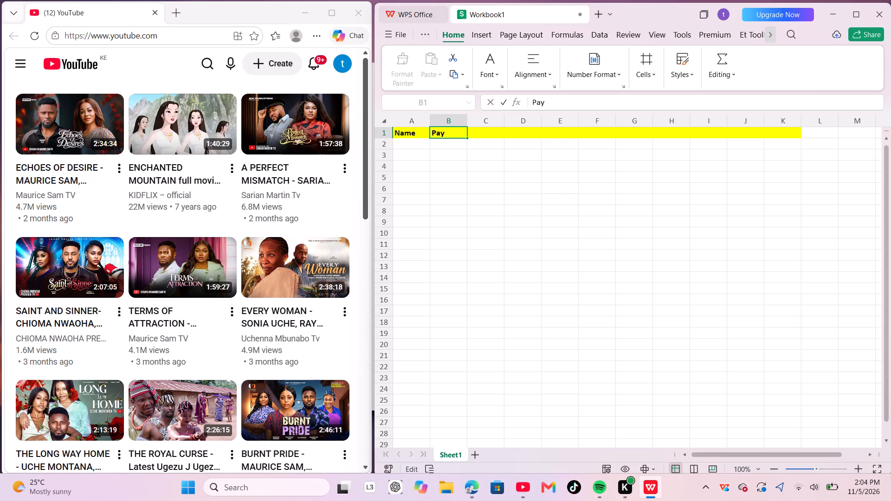
{"action": "key", "text": "p"}
{"action": "type", "text": "er"}
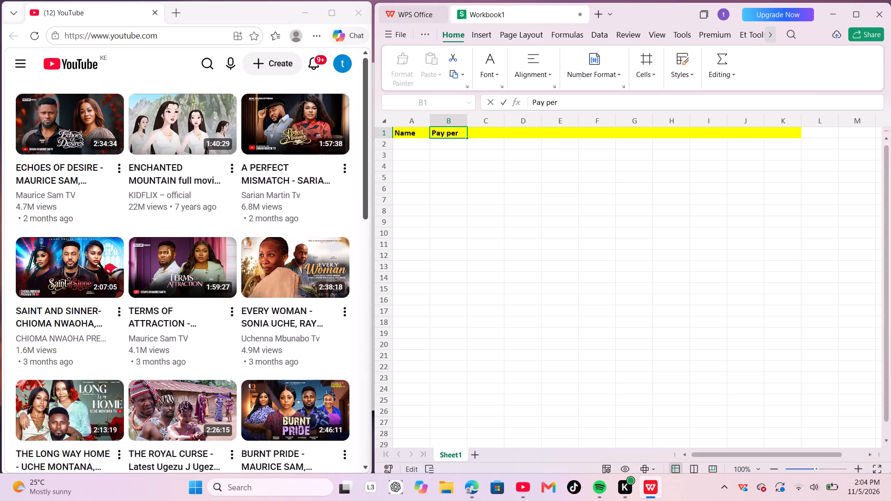
{"action": "key", "text": "space"}
{"action": "type", "text": "hour"}
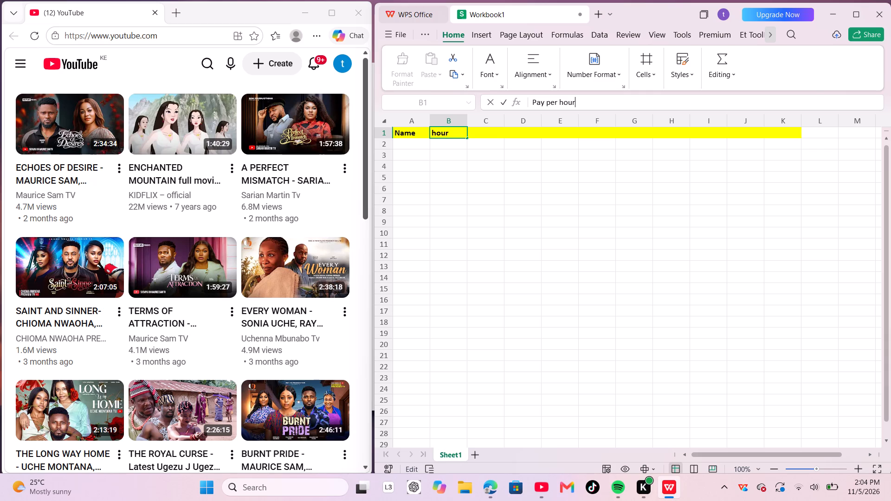
{"action": "left_click", "coordinate": [482, 133]}
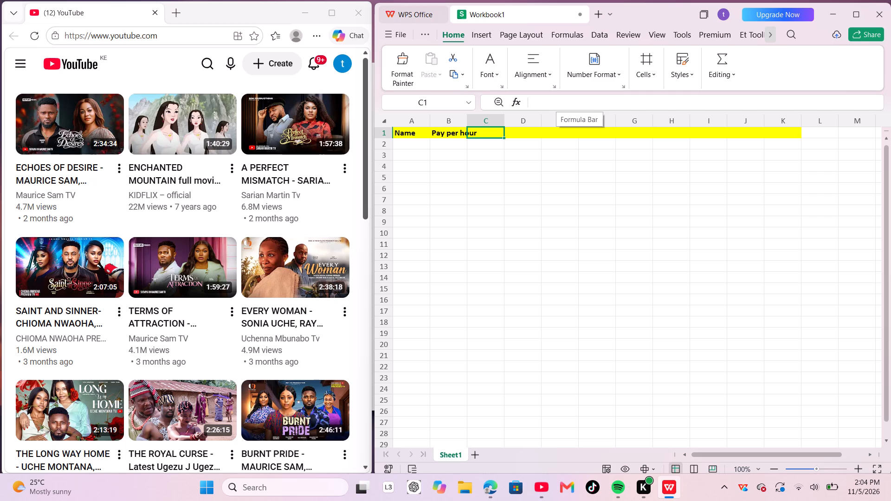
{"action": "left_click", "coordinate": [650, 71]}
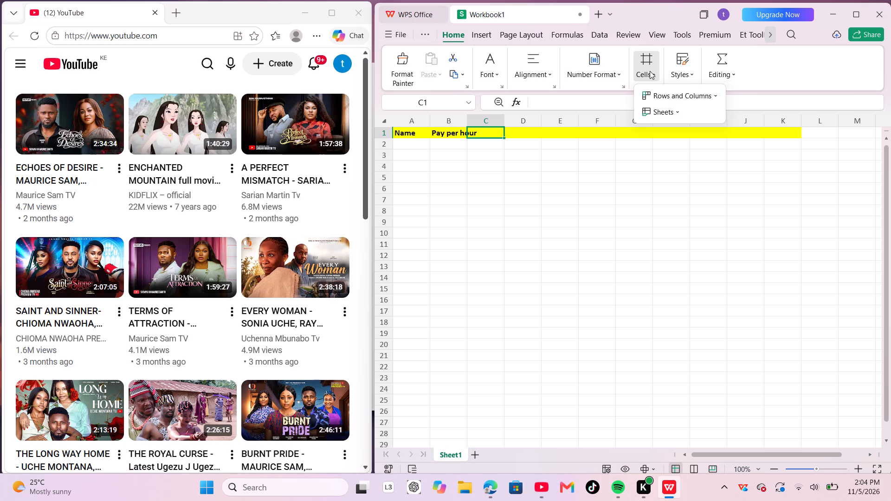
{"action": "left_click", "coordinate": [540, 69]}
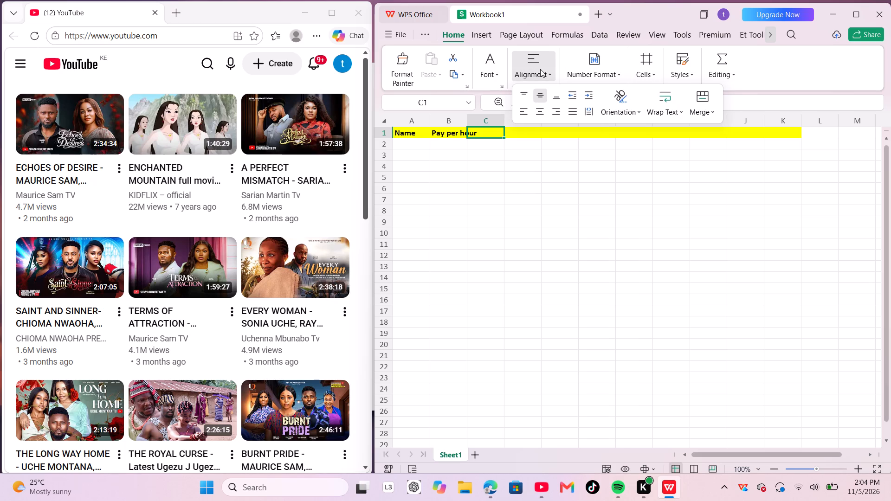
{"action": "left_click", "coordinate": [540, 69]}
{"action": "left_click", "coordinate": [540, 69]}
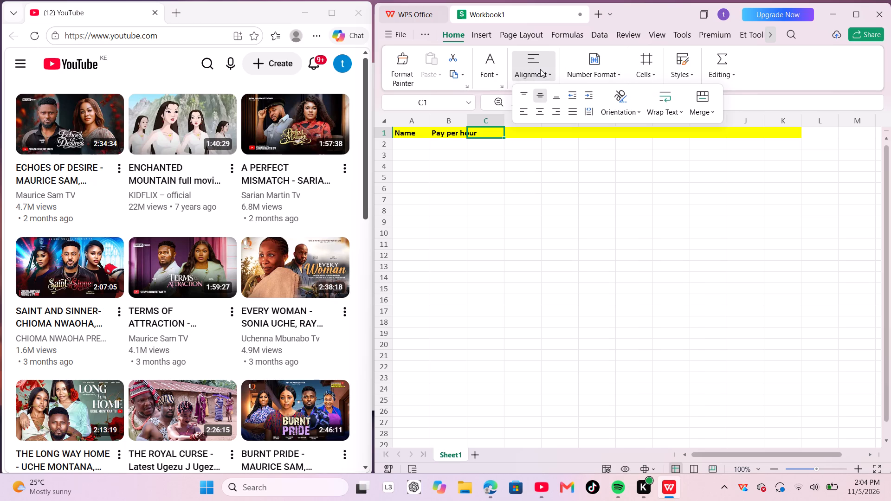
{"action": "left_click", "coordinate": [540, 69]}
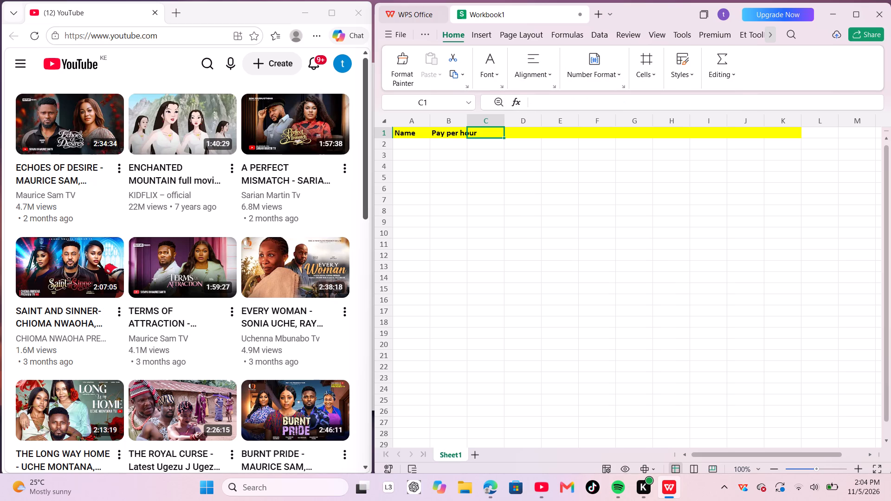
Set cell C1 to bold and enter the header "Hours worked" in it.
{"action": "left_click", "coordinate": [494, 136]}
{"action": "key", "text": "h"}
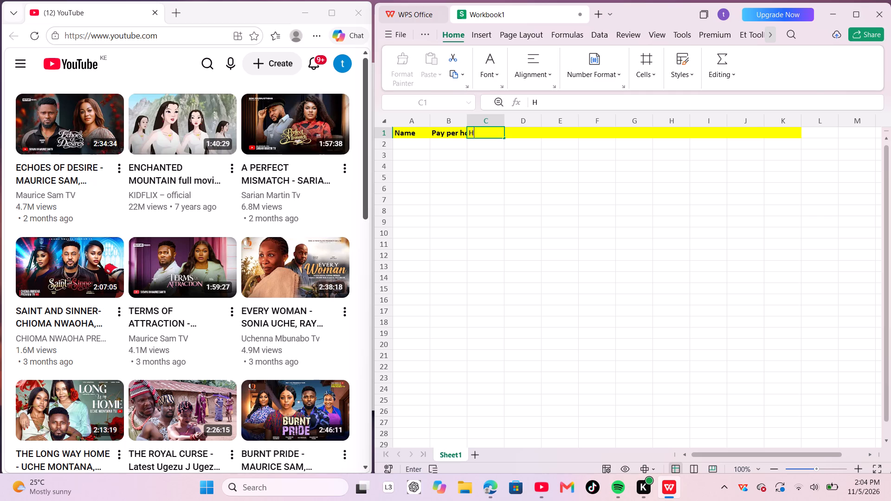
{"action": "key", "text": "BackSpace"}
{"action": "left_click", "coordinate": [496, 72]}
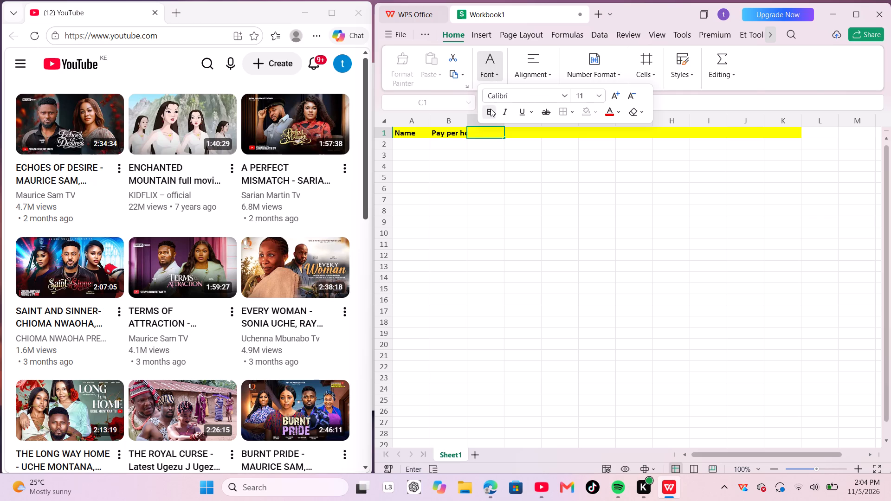
{"action": "left_click", "coordinate": [491, 109]}
{"action": "left_click", "coordinate": [538, 105]}
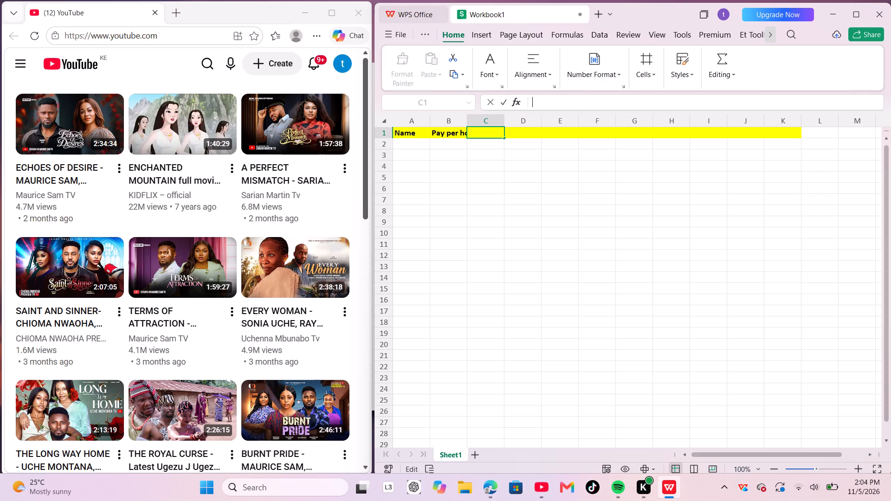
{"action": "key", "text": "h"}
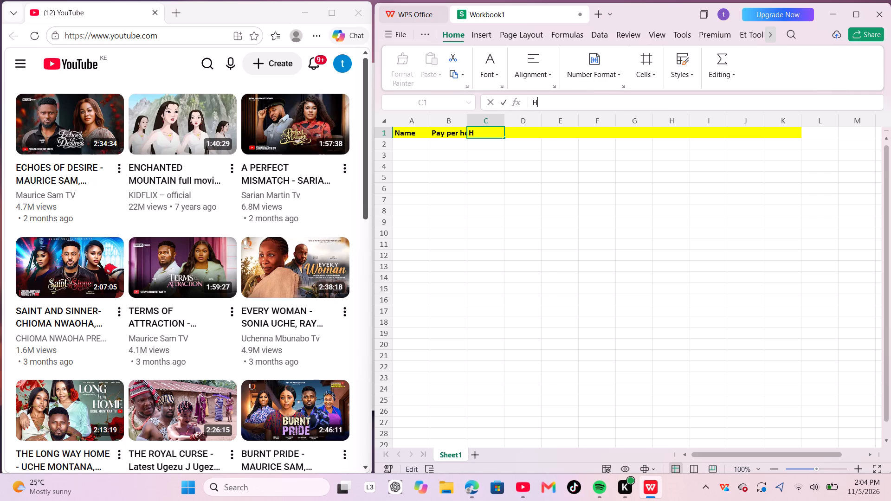
{"action": "key", "text": "o"}
{"action": "type", "text": "urs worked"}
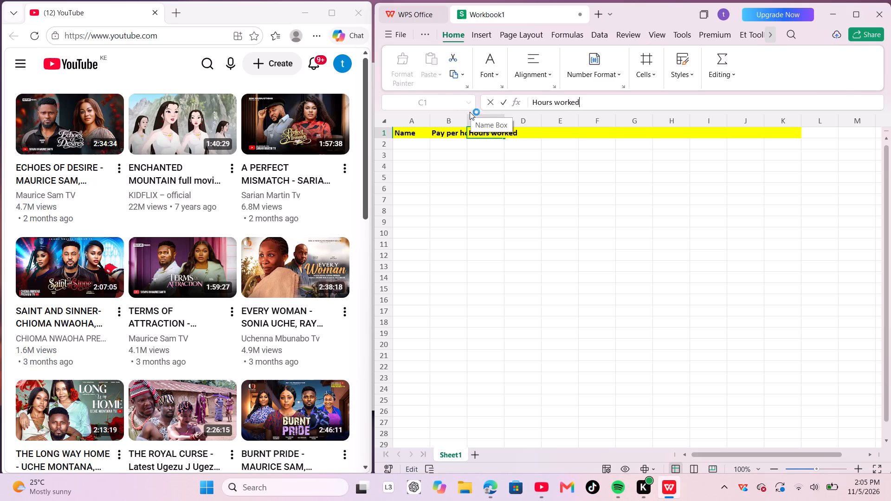
{"action": "key", "text": "Return"}
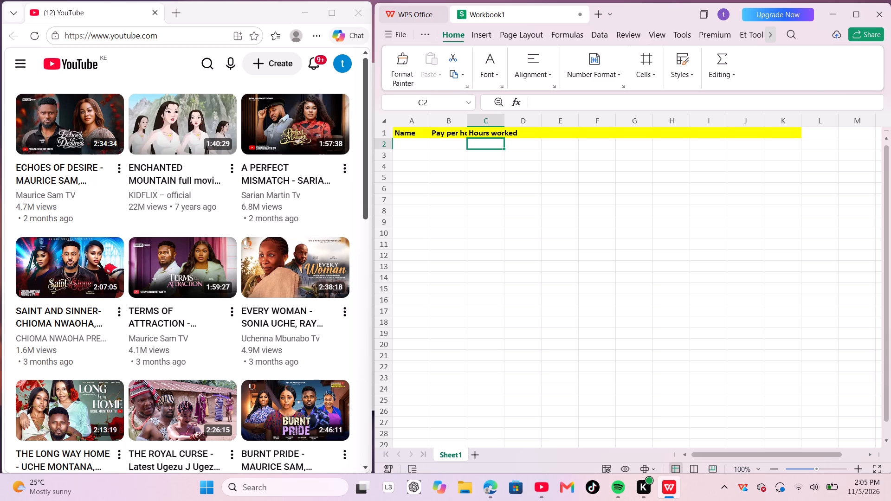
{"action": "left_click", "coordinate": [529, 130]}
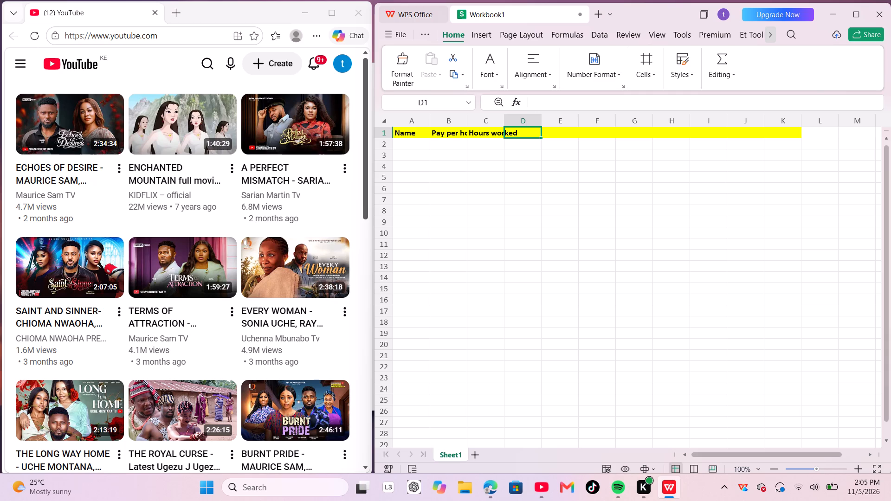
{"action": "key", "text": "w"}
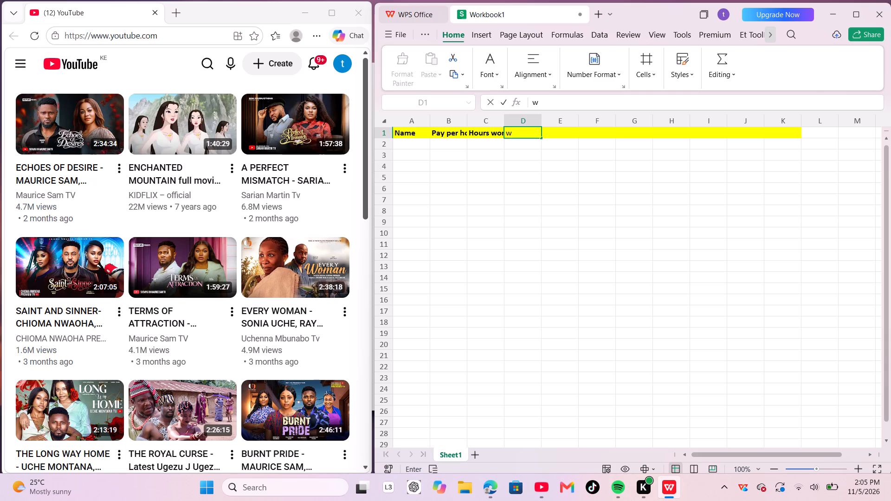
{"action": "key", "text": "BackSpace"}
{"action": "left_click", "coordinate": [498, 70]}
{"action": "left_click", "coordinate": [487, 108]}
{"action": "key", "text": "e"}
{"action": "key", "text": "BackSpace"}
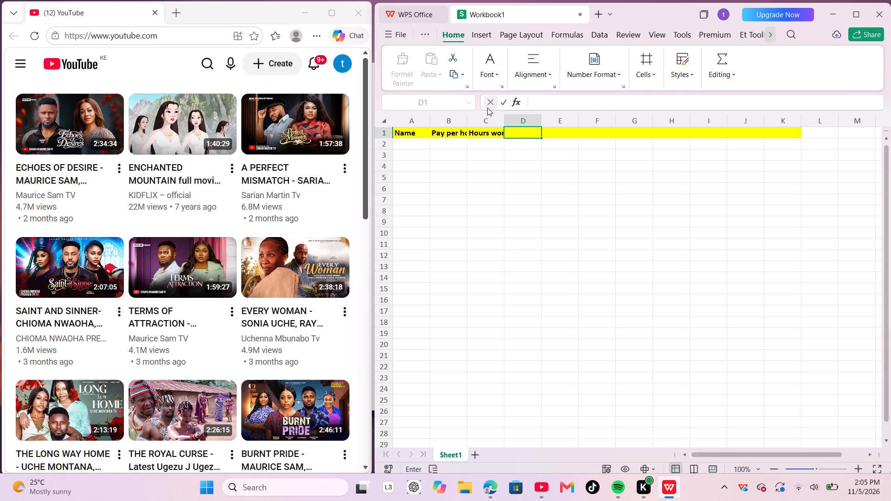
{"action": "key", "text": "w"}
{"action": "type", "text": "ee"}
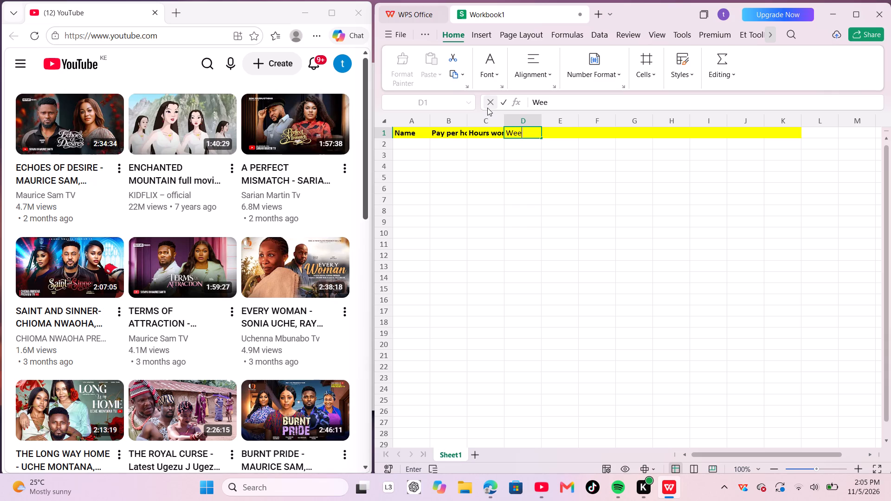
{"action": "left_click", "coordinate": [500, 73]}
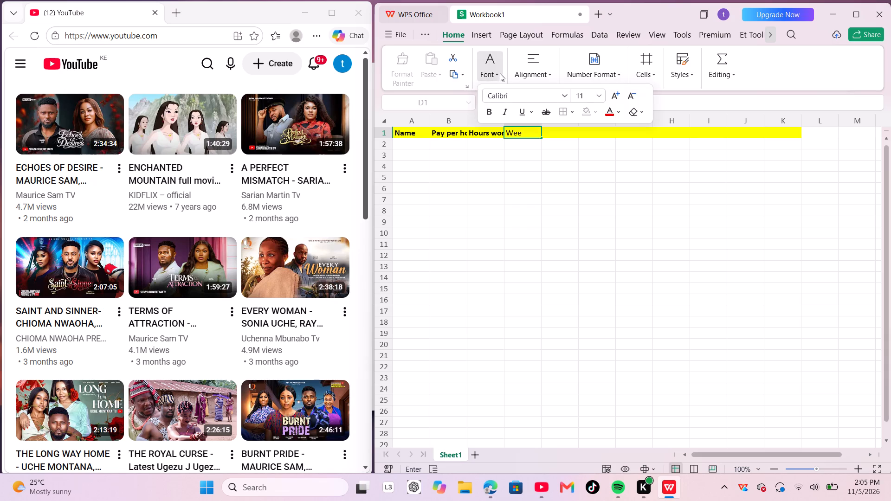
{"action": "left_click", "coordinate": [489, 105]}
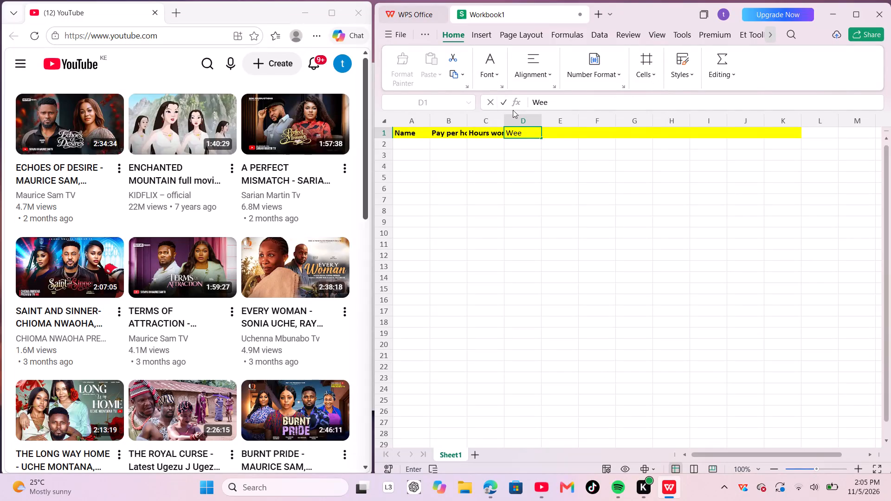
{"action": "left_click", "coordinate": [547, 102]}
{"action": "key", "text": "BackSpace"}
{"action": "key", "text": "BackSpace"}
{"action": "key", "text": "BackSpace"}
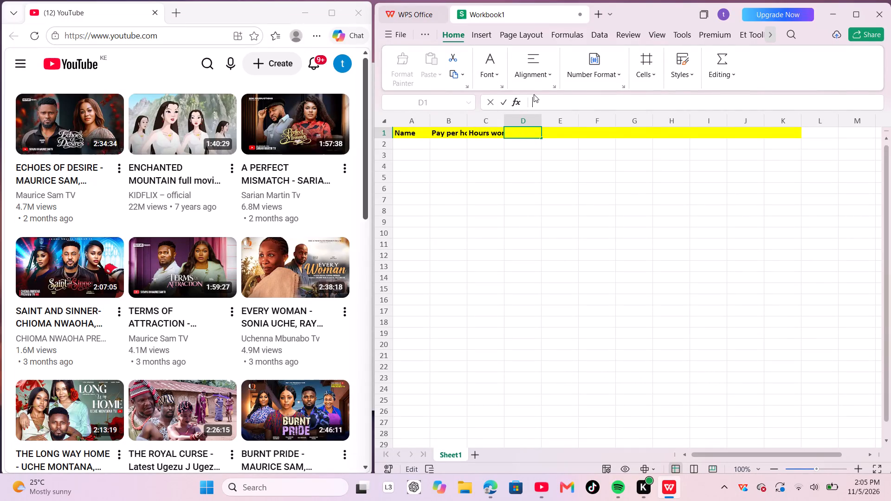
Set cell D1 to bold and enter the header "Week 1 pay" in it.
{"action": "left_click", "coordinate": [493, 68]}
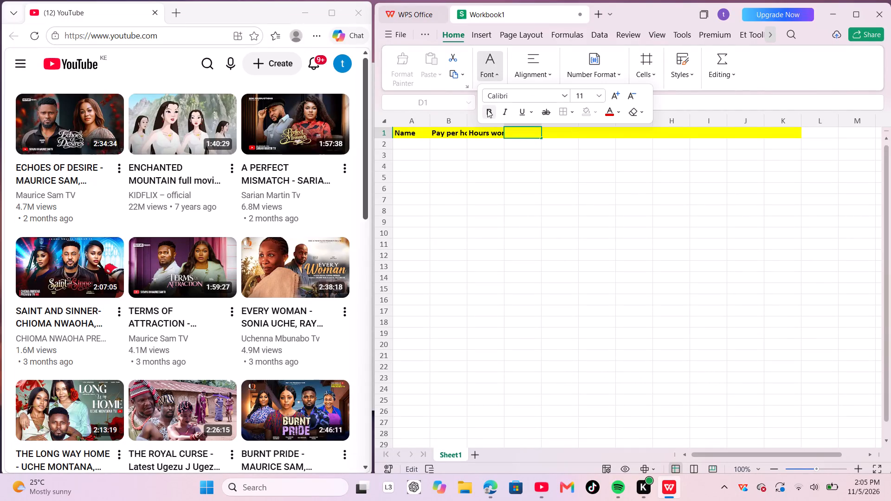
{"action": "left_click", "coordinate": [487, 109]}
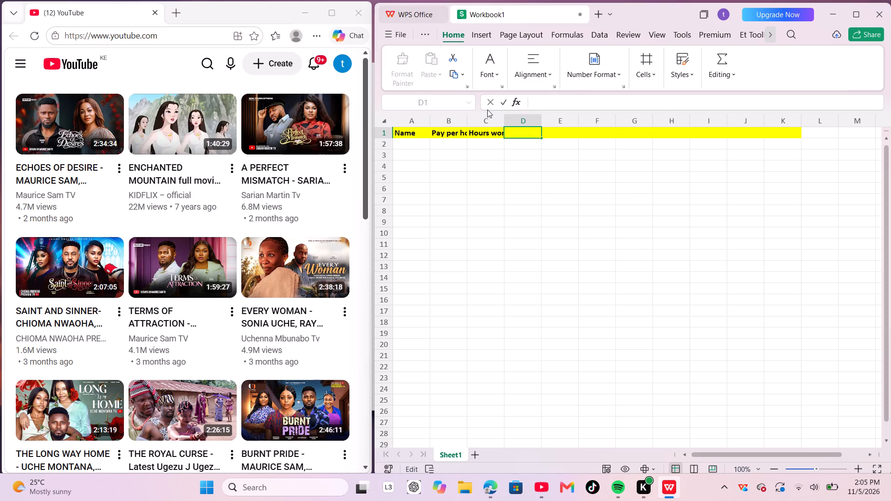
{"action": "key", "text": "w"}
{"action": "type", "text": "eek"}
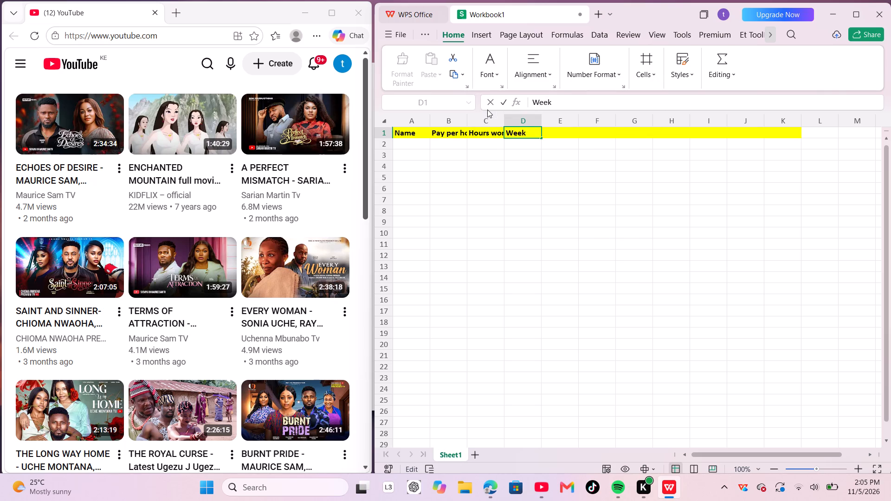
{"action": "key", "text": "space"}
{"action": "type", "text": "1"}
{"action": "key", "text": "space"}
{"action": "type", "text": "pay"}
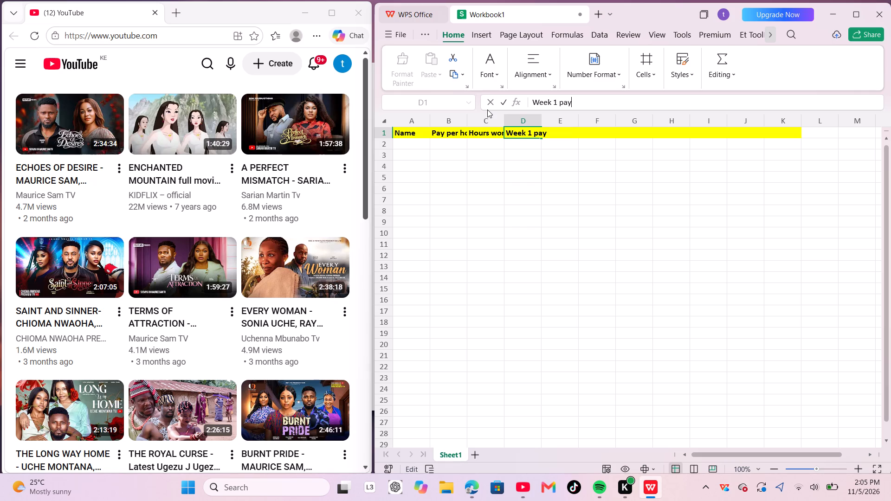
{"action": "left_click", "coordinate": [559, 135]}
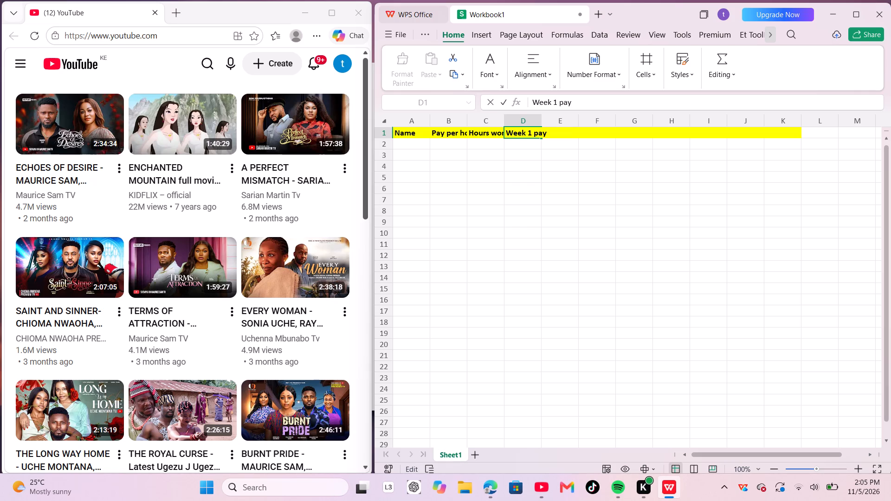
{"action": "left_click", "coordinate": [500, 69]}
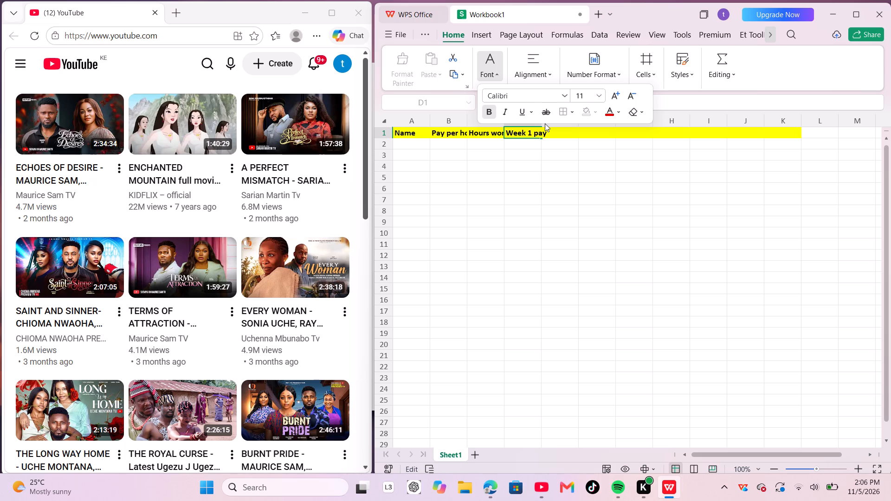
{"action": "key", "text": "h"}
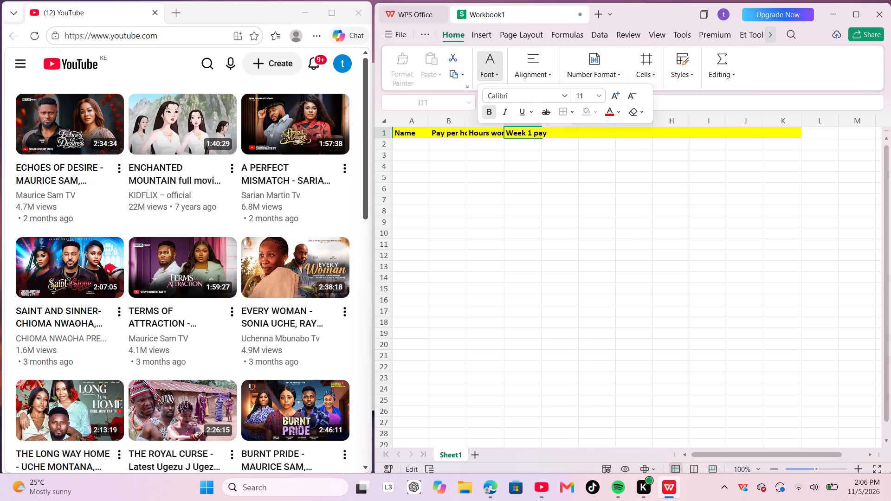
{"action": "left_click", "coordinate": [557, 129]}
{"action": "left_click", "coordinate": [557, 133]}
{"action": "left_click", "coordinate": [557, 133]}
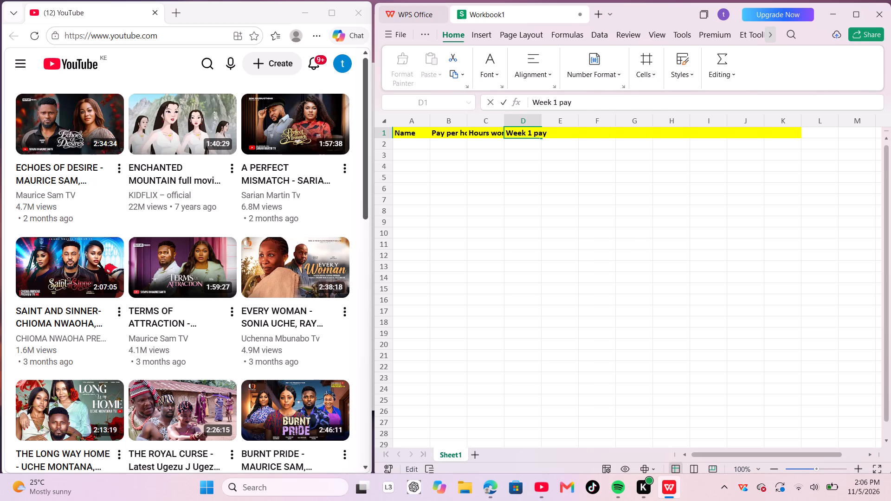
{"action": "left_click", "coordinate": [565, 155]}
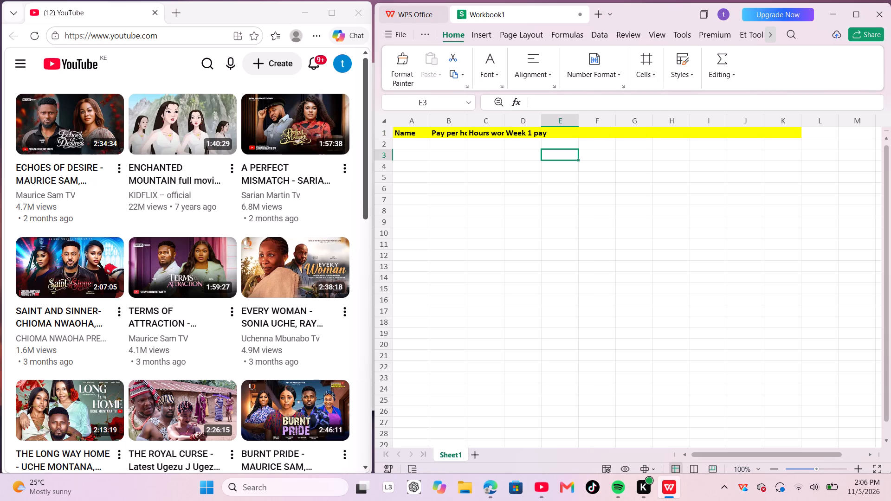
Set cell E1 to bold and enter the header "Hours worked" in it.
{"action": "left_click", "coordinate": [563, 132]}
{"action": "left_click", "coordinate": [498, 74]}
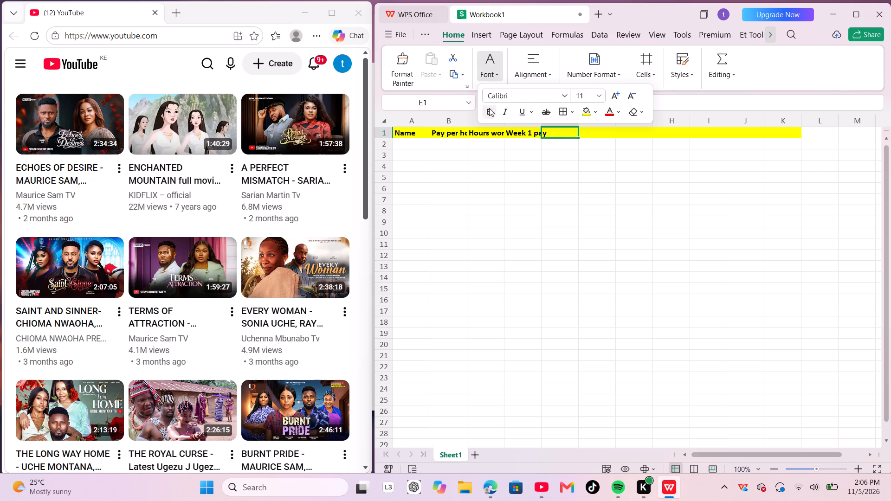
{"action": "left_click", "coordinate": [489, 110]}
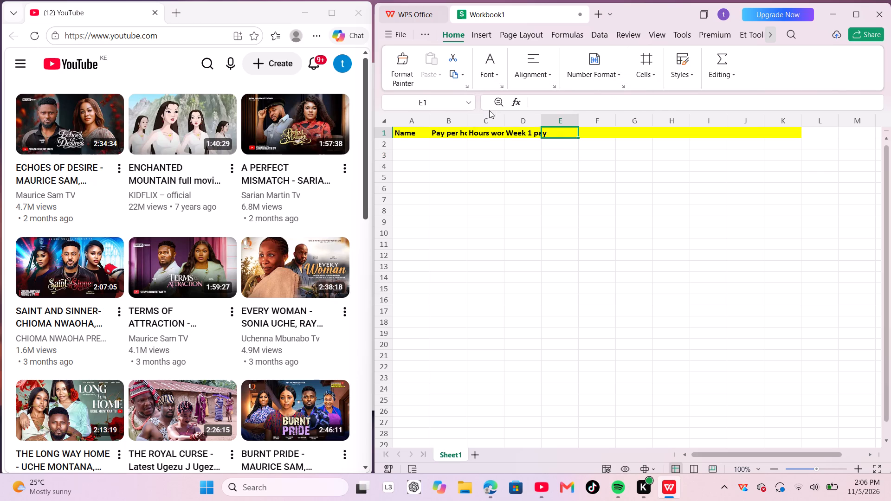
{"action": "key", "text": "h"}
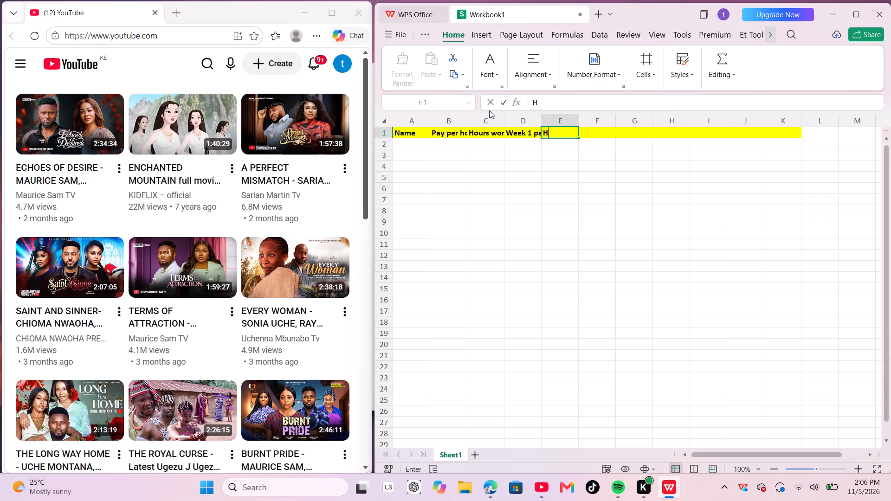
{"action": "type", "text": "ours worked"}
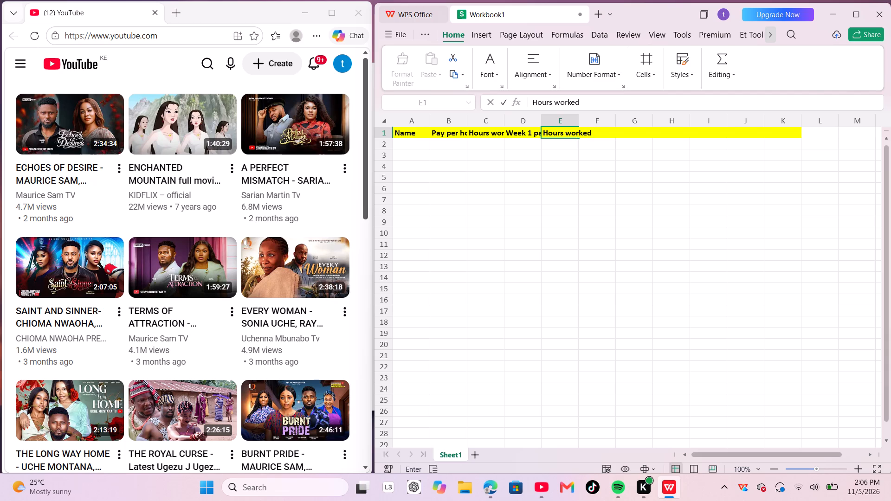
AutoFit the widths of columns B, C, D and E to their header text.
{"action": "left_click", "coordinate": [467, 126]}
{"action": "left_click", "coordinate": [468, 122]}
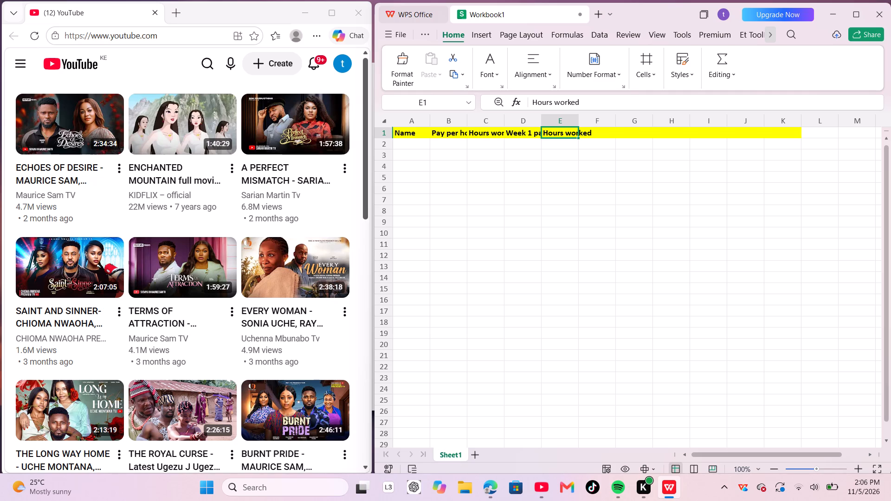
{"action": "right_click", "coordinate": [467, 123]}
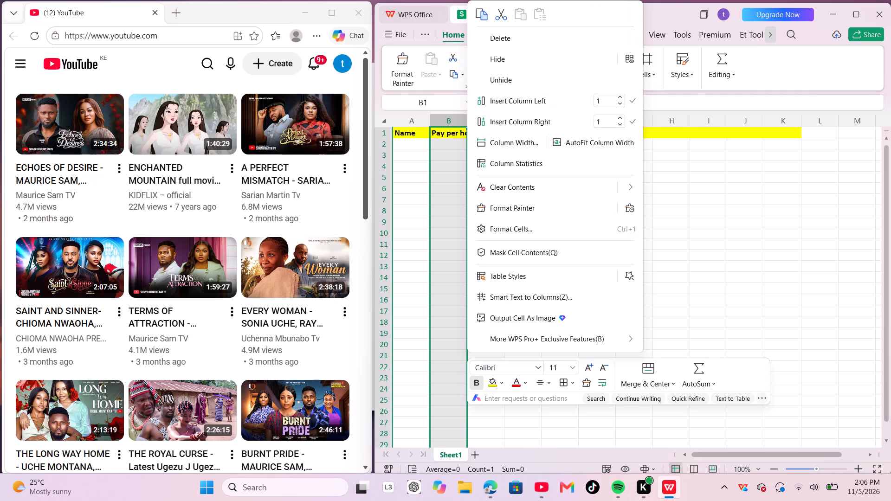
{"action": "left_click", "coordinate": [590, 137]}
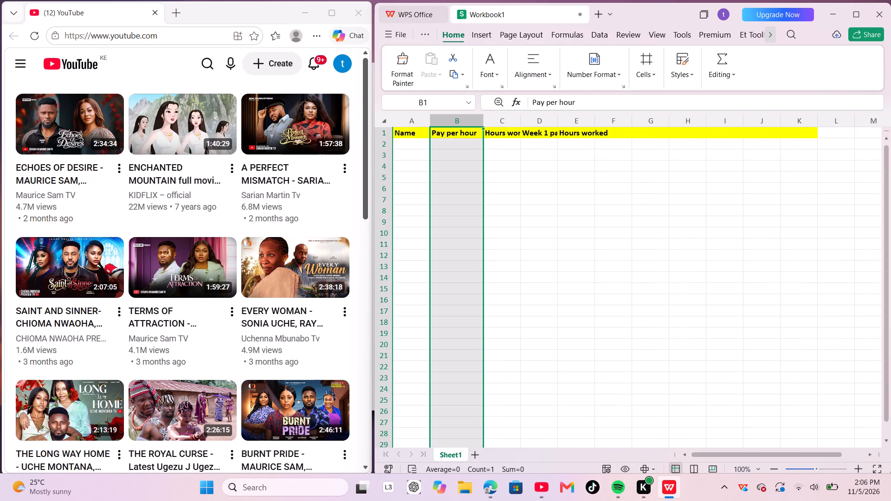
{"action": "right_click", "coordinate": [520, 116]}
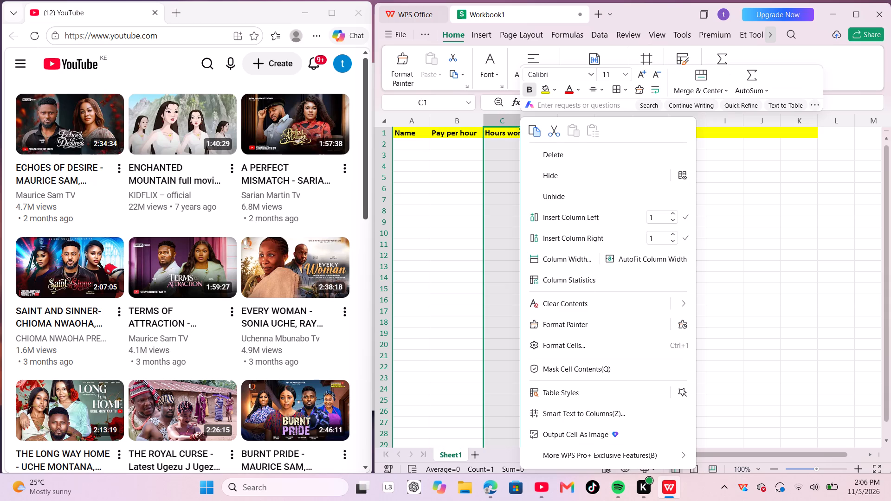
{"action": "left_click", "coordinate": [645, 256]}
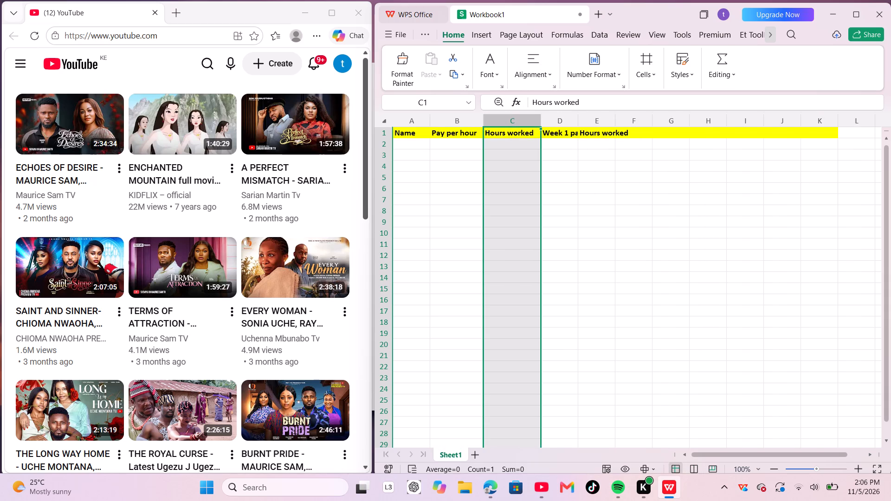
{"action": "left_click", "coordinate": [579, 121]}
{"action": "right_click", "coordinate": [579, 121]}
{"action": "left_click", "coordinate": [579, 121]}
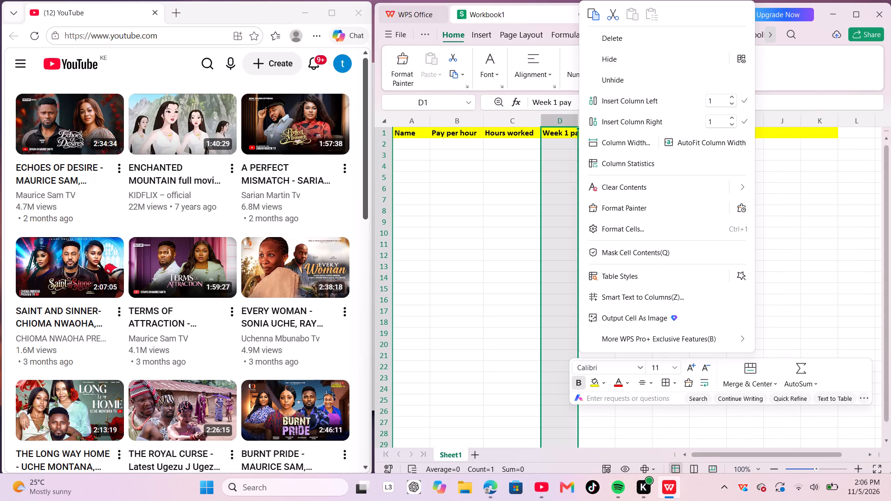
{"action": "left_click", "coordinate": [705, 144]}
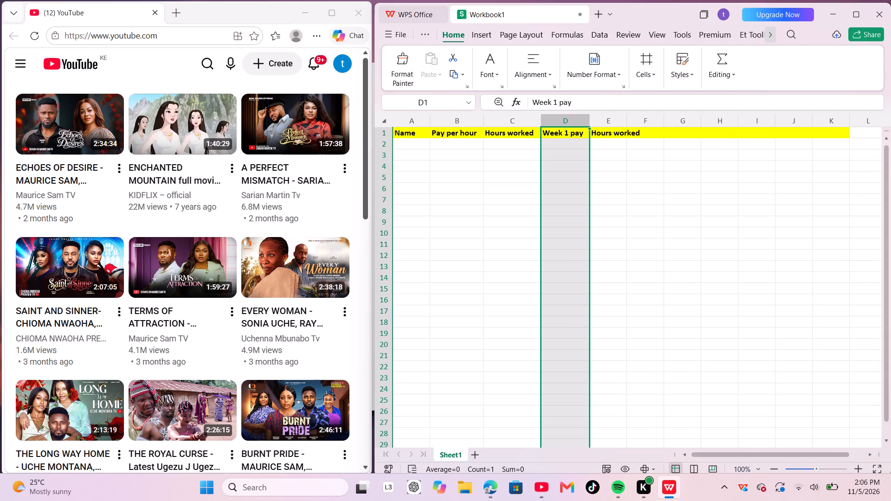
{"action": "left_click", "coordinate": [628, 123]}
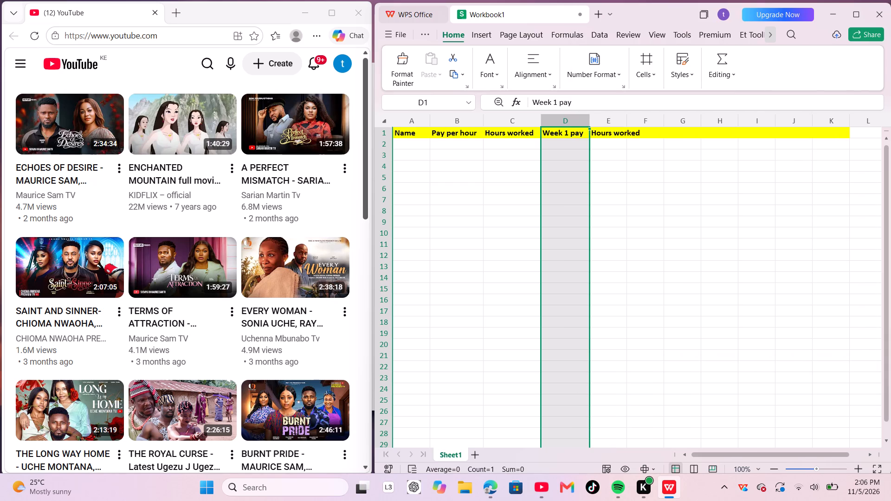
{"action": "right_click", "coordinate": [628, 123]}
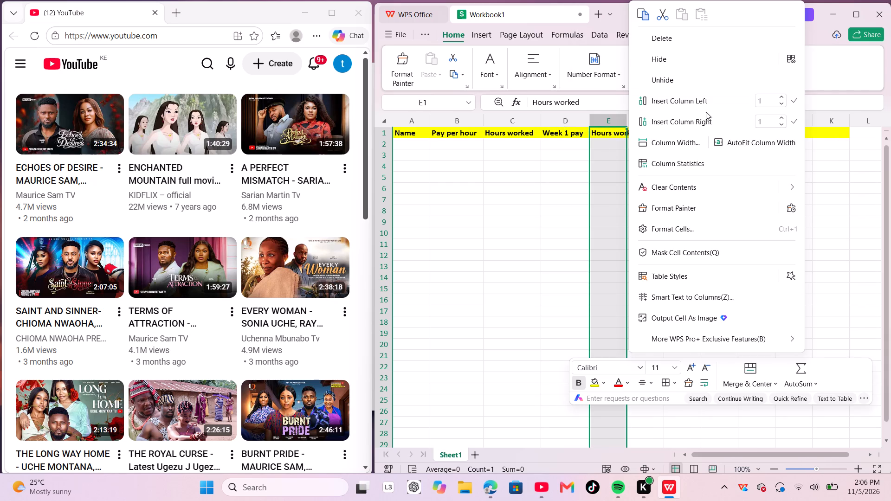
{"action": "left_click", "coordinate": [753, 141]}
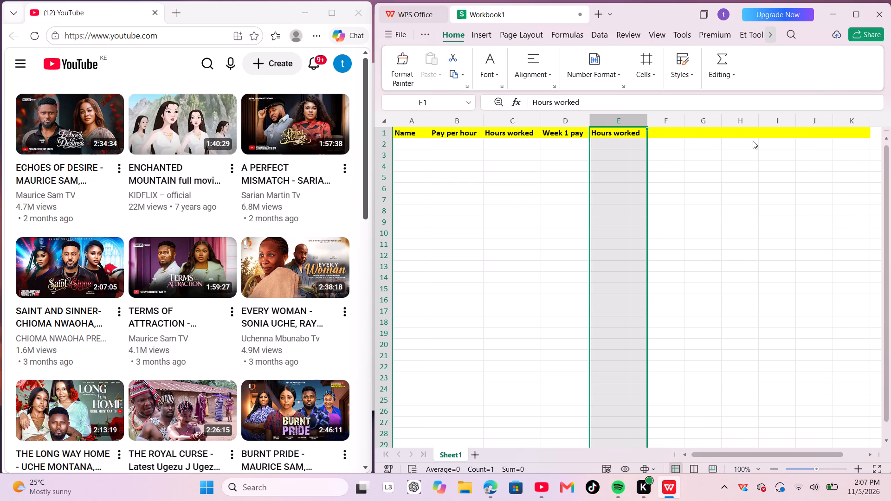
{"action": "left_click", "coordinate": [697, 205]}
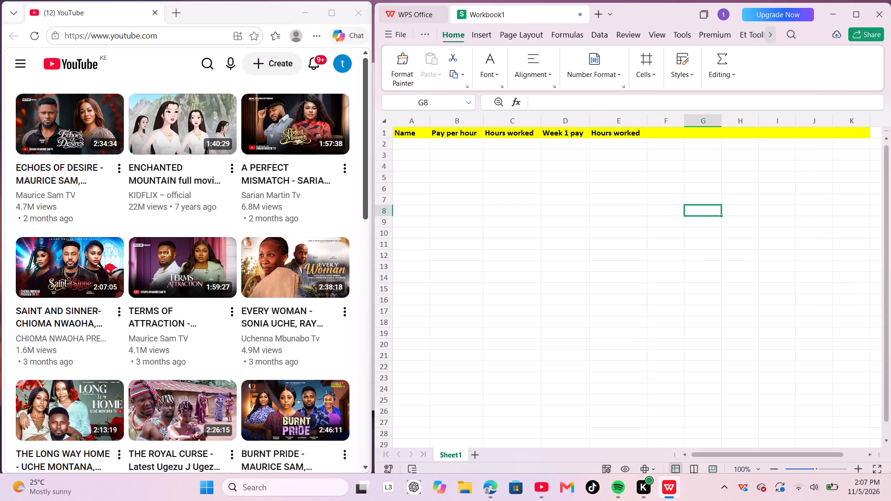
Set cell F1 to bold and enter the header "Week2 pay" in it.
{"action": "left_click", "coordinate": [656, 133]}
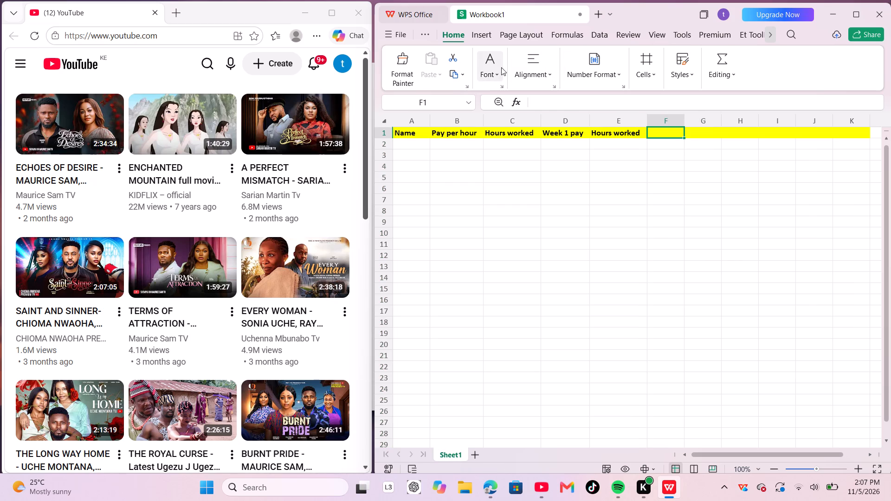
{"action": "left_click", "coordinate": [488, 70]}
{"action": "left_click", "coordinate": [485, 116]}
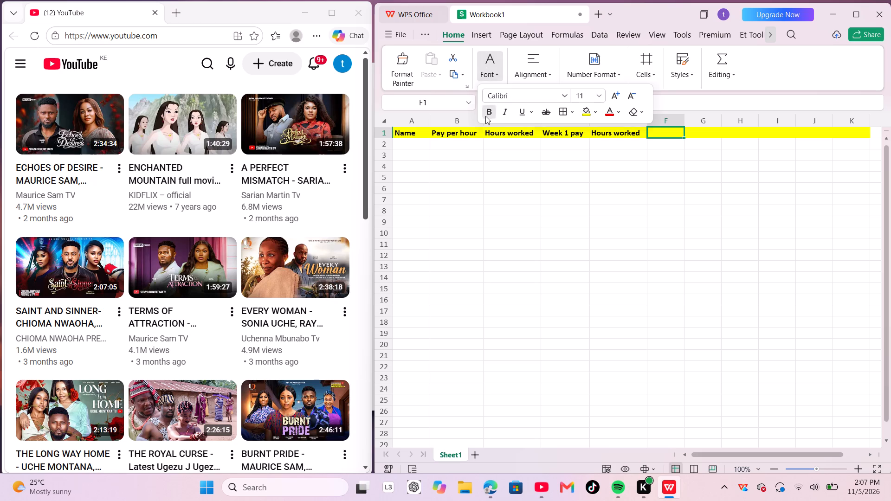
{"action": "left_click", "coordinate": [545, 100]}
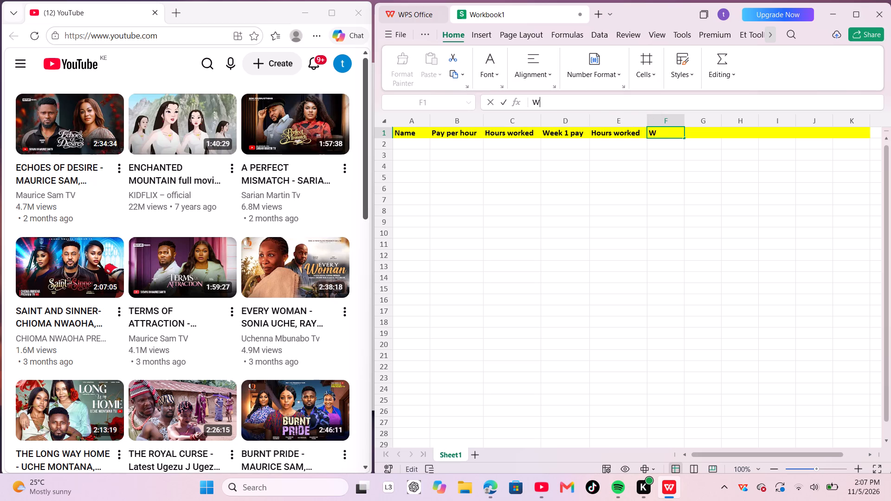
{"action": "type", "text": "ee"}
{"action": "key", "text": "k"}
{"action": "key", "text": "2"}
{"action": "key", "text": "space"}
{"action": "type", "text": "pay"}
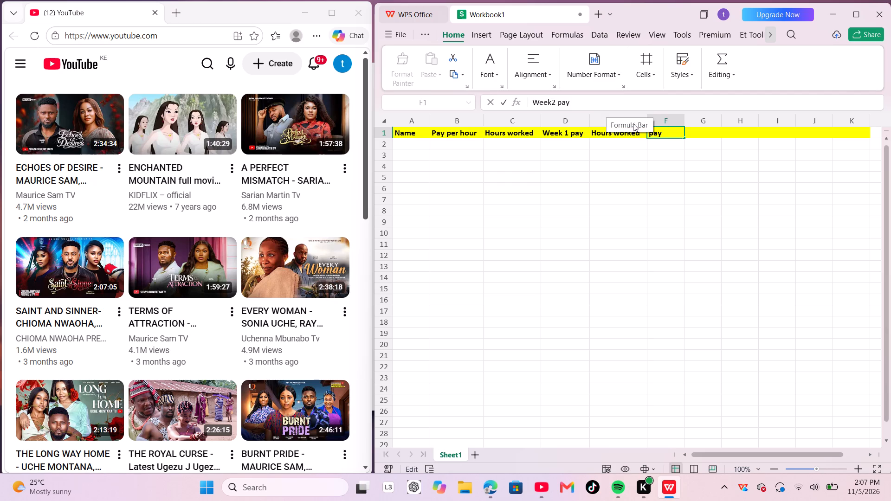
{"action": "scroll", "coordinate": [666, 134], "scroll_direction": "right", "scroll_amount": 1}
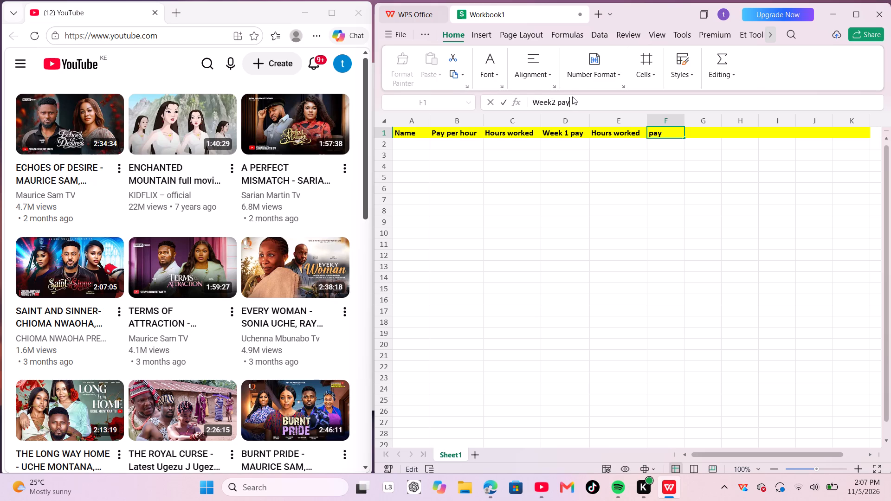
{"action": "left_click", "coordinate": [552, 101]}
{"action": "key", "text": "Return"}
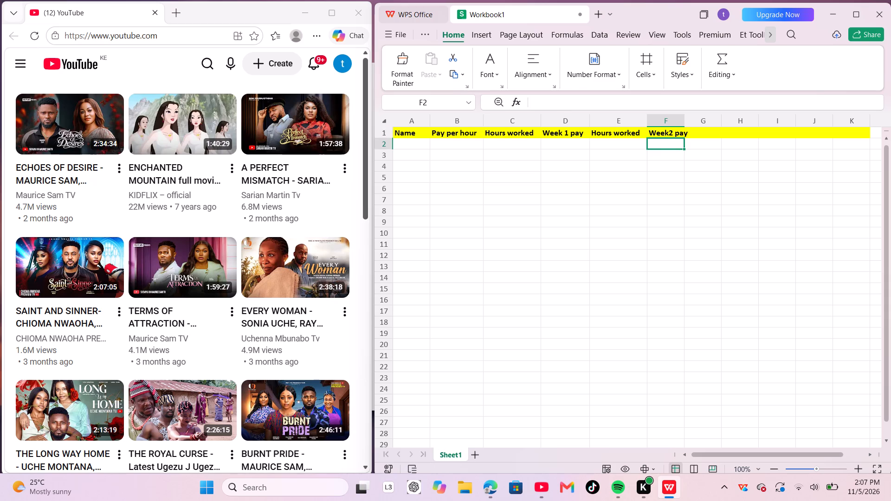
AutoFit the width of column F to its header text.
{"action": "left_click", "coordinate": [683, 122]}
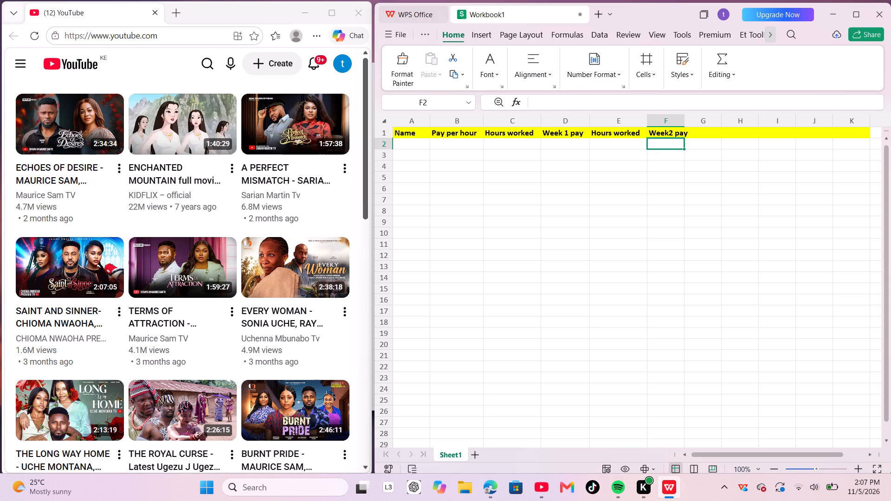
{"action": "right_click", "coordinate": [683, 122]}
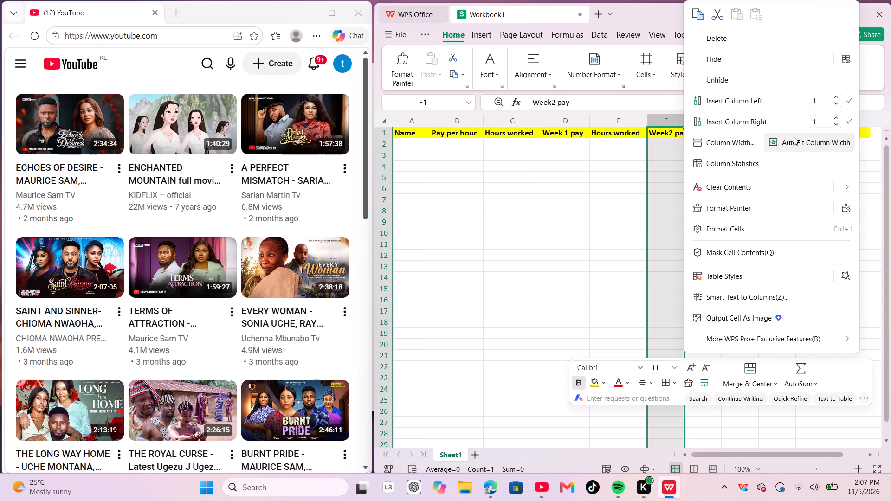
{"action": "left_click", "coordinate": [795, 137]}
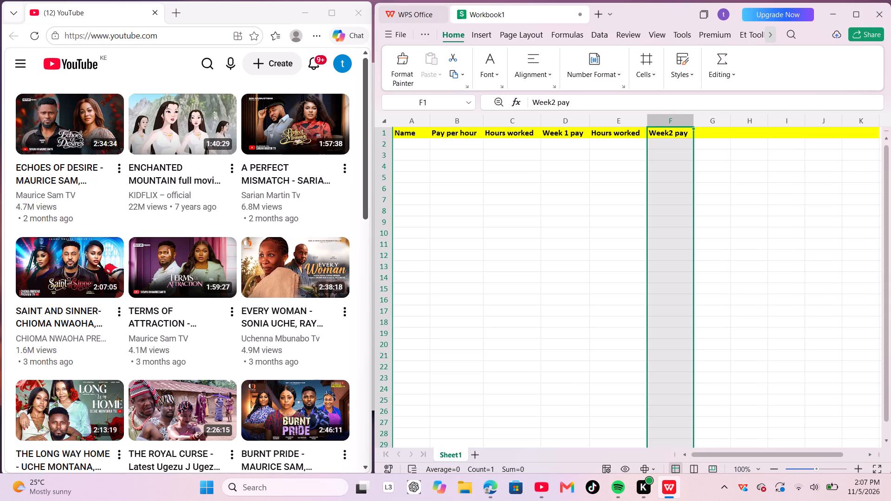
Set cell G1 to bold and enter the header "Hours worked" in it.
{"action": "left_click", "coordinate": [708, 133]}
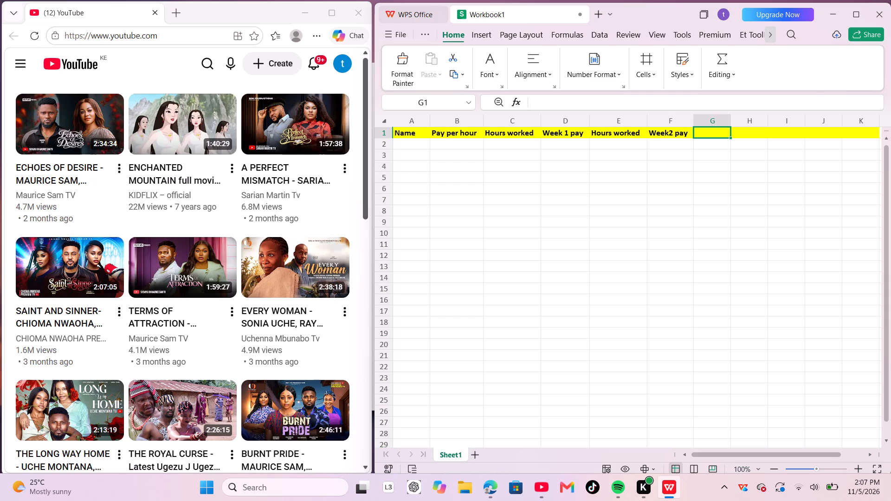
{"action": "key", "text": "h"}
{"action": "key", "text": "BackSpace"}
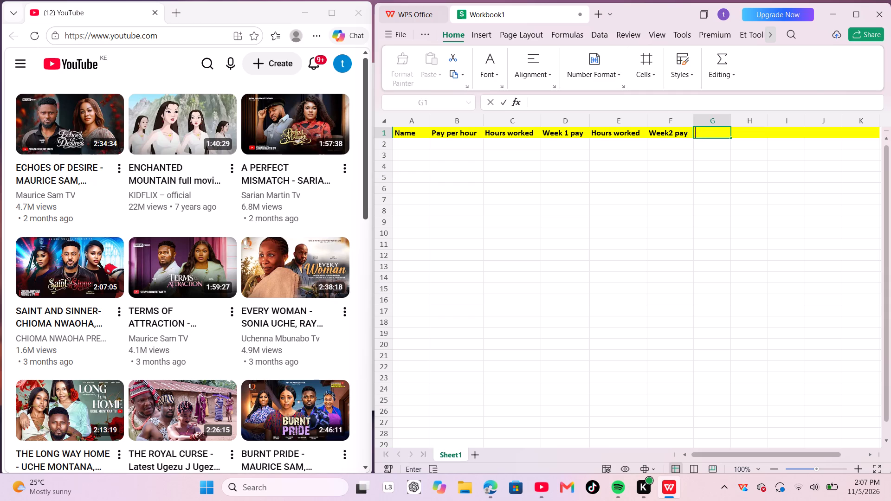
{"action": "left_click", "coordinate": [496, 73]}
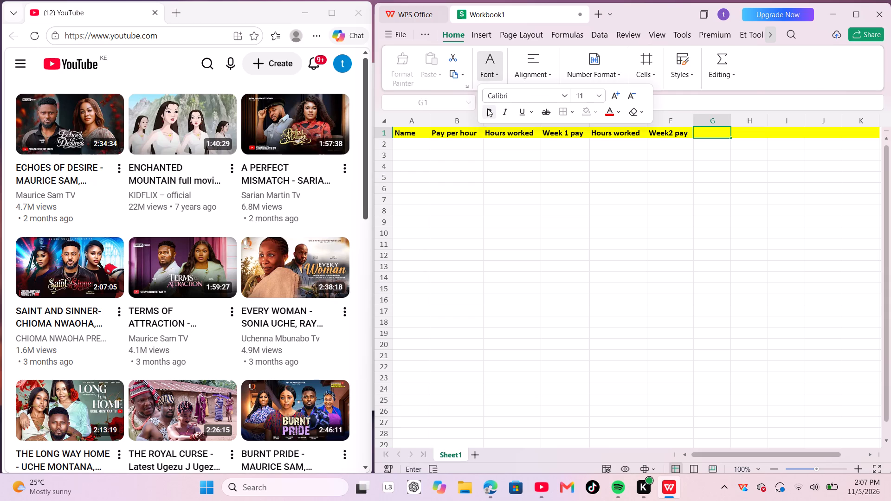
{"action": "left_click", "coordinate": [487, 110]}
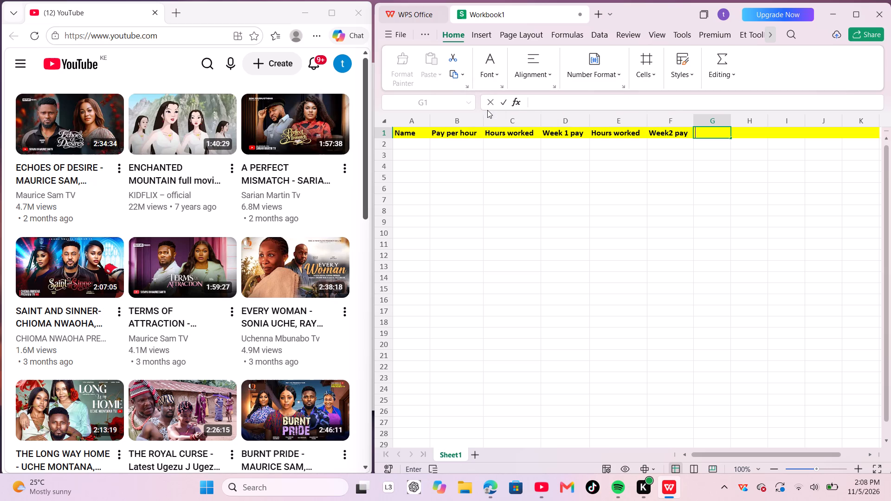
{"action": "key", "text": "h"}
{"action": "type", "text": "ours wo"}
{"action": "type", "text": "rked"}
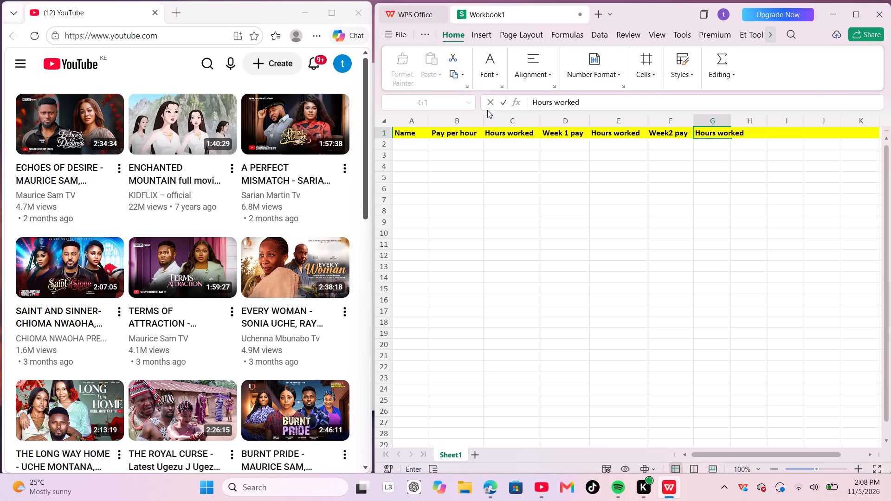
{"action": "left_click", "coordinate": [673, 103]}
{"action": "key", "text": "Return"}
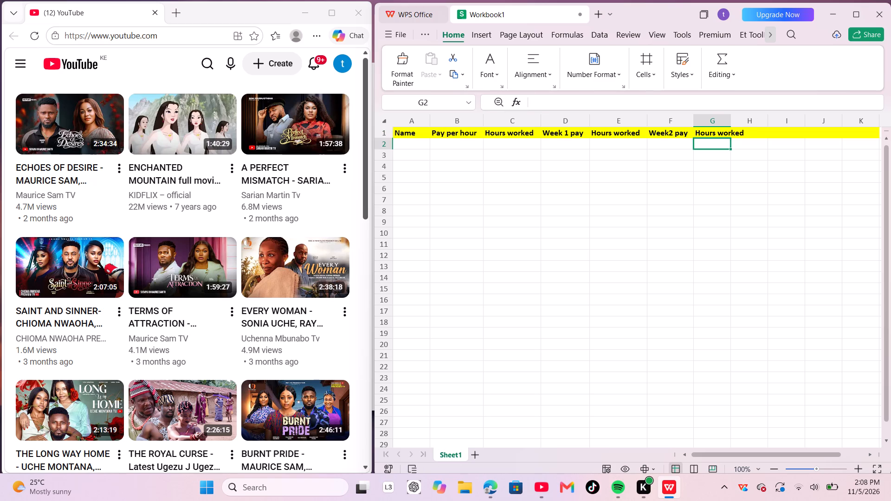
AutoFit the width of column G to its header text.
{"action": "right_click", "coordinate": [731, 124]}
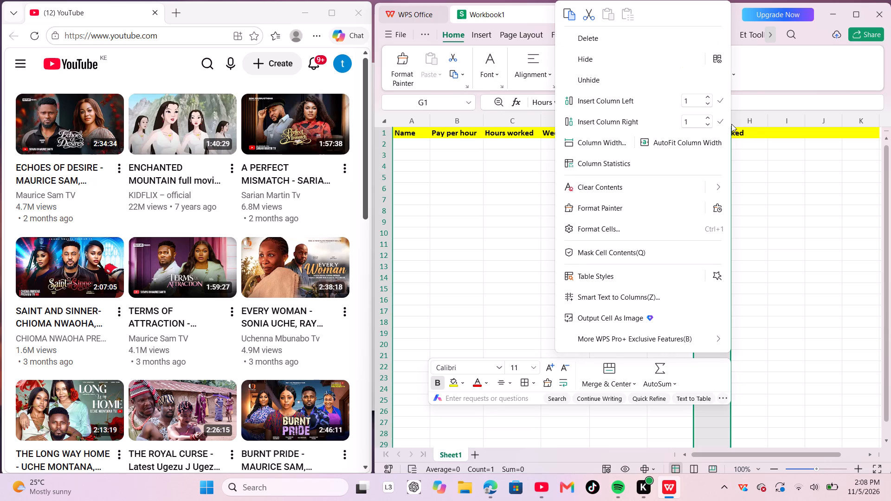
{"action": "left_click", "coordinate": [707, 139]}
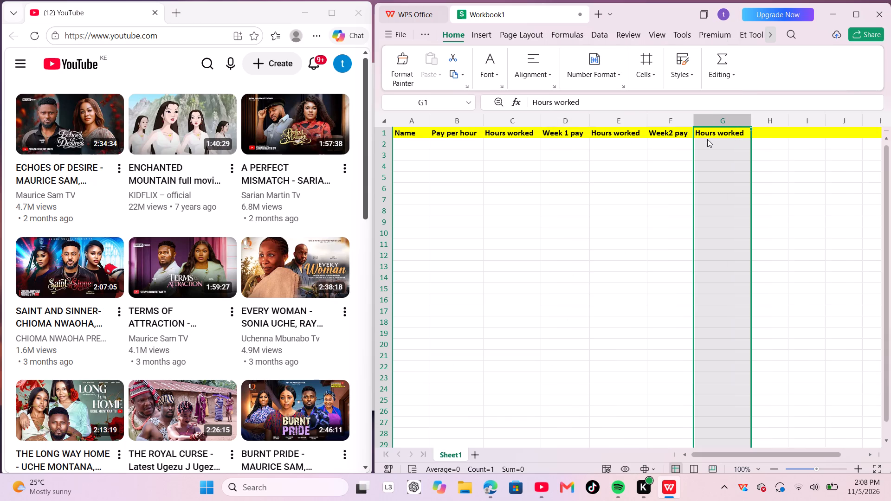
Set cell H1 to bold and enter the header "Week3 pay" in it.
{"action": "left_click", "coordinate": [756, 132]}
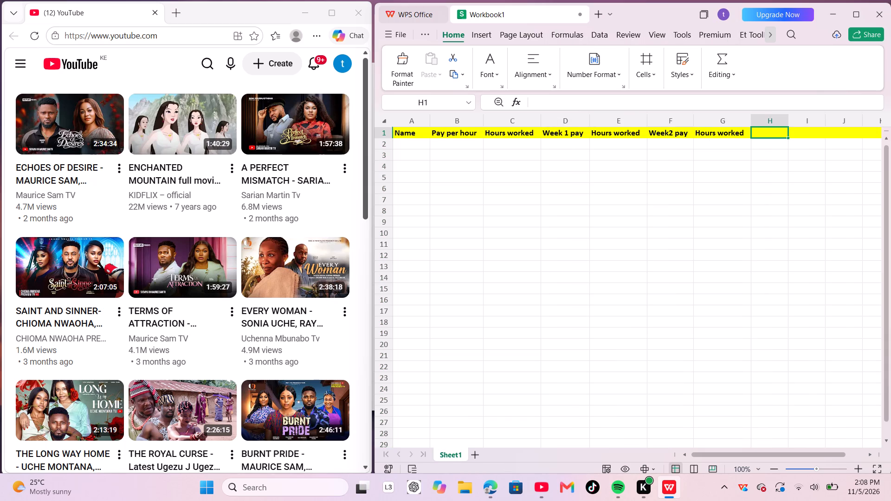
{"action": "left_click", "coordinate": [499, 65]}
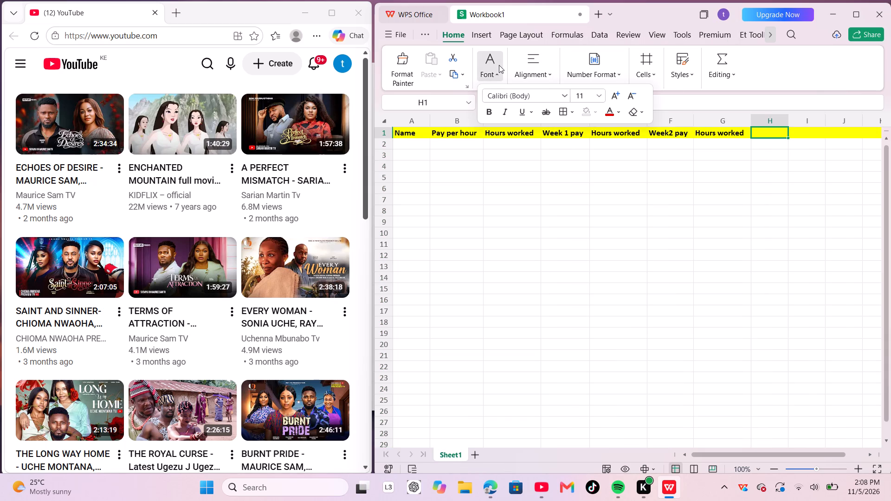
{"action": "left_click", "coordinate": [493, 114]}
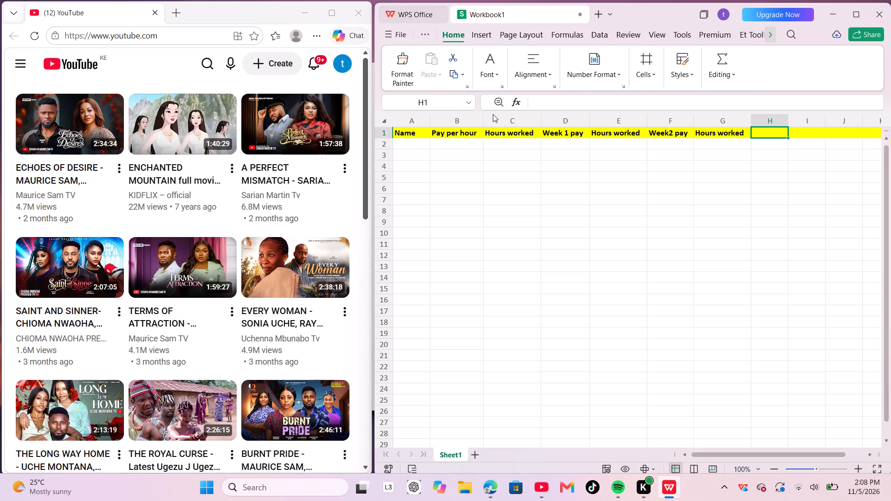
{"action": "key", "text": "w"}
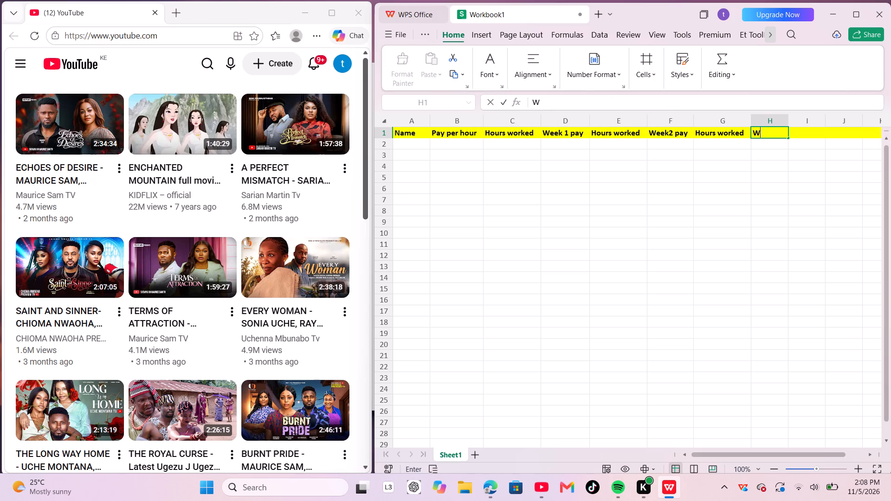
{"action": "type", "text": "eek"}
{"action": "key", "text": "3"}
{"action": "key", "text": "space"}
{"action": "type", "text": "pay"}
{"action": "key", "text": "Return"}
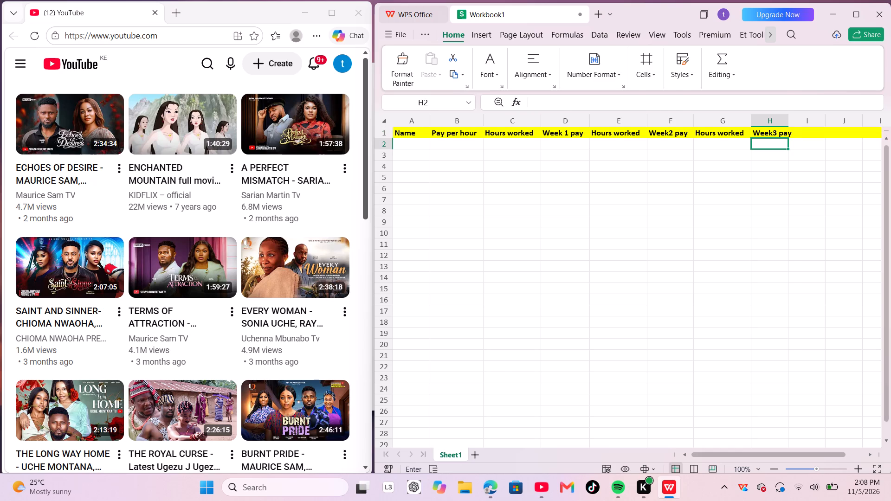
AutoFit the width of column H to its header text.
{"action": "right_click", "coordinate": [788, 120]}
{"action": "left_click", "coordinate": [753, 143]}
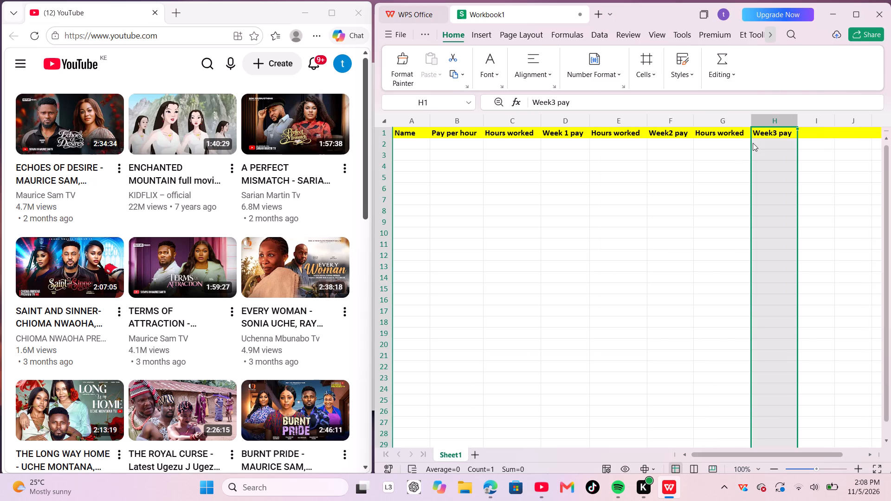
Set cell I1 to bold and enter the header "Hours worked" in it.
{"action": "left_click", "coordinate": [814, 131]}
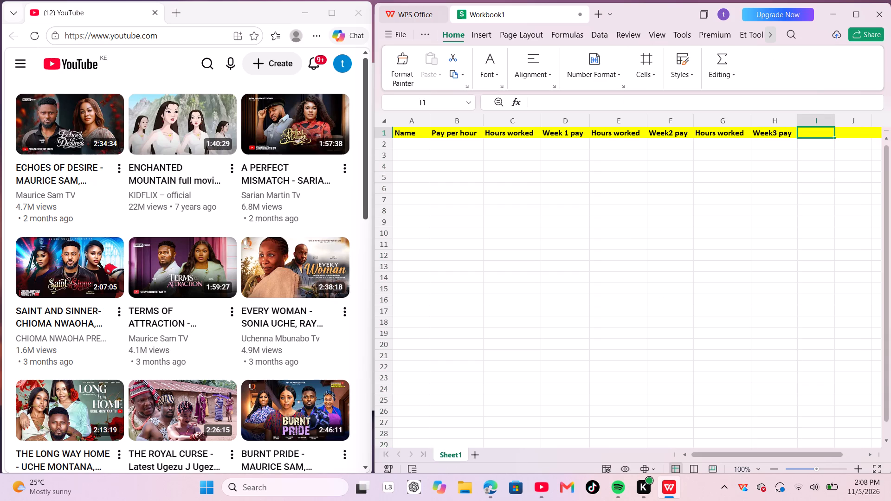
{"action": "key", "text": "h"}
{"action": "key", "text": "BackSpace"}
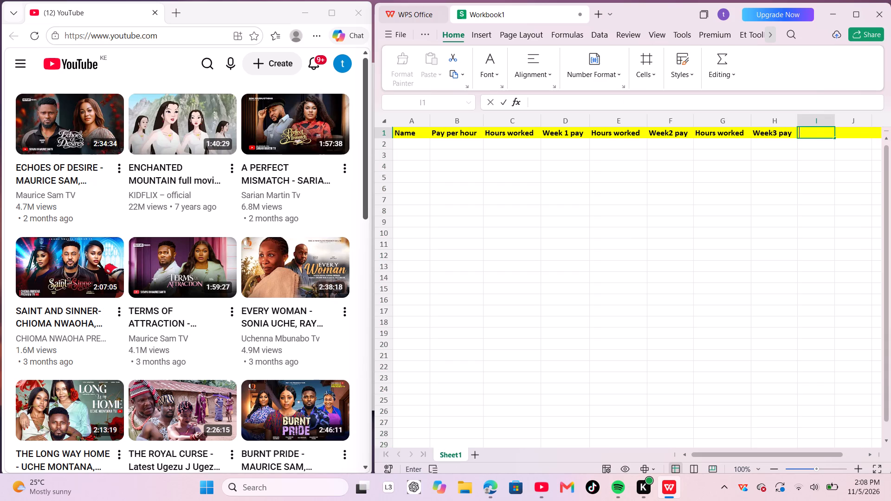
{"action": "left_click", "coordinate": [490, 72]}
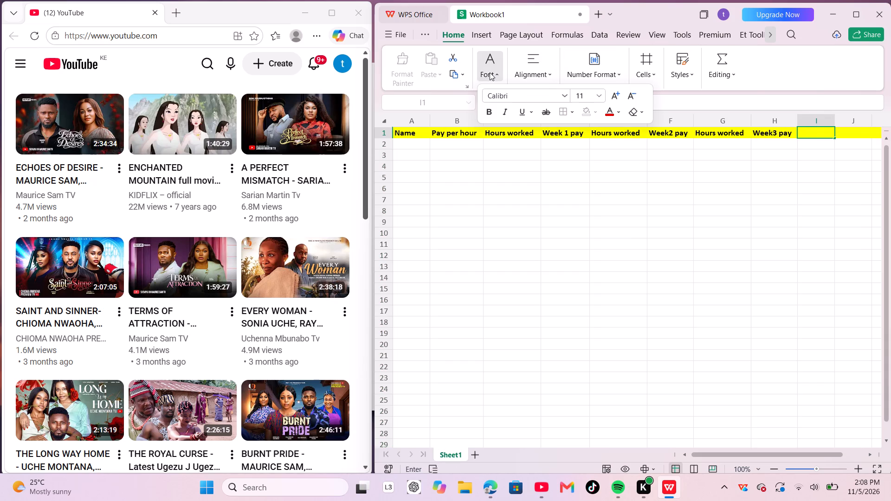
{"action": "left_click", "coordinate": [487, 107]}
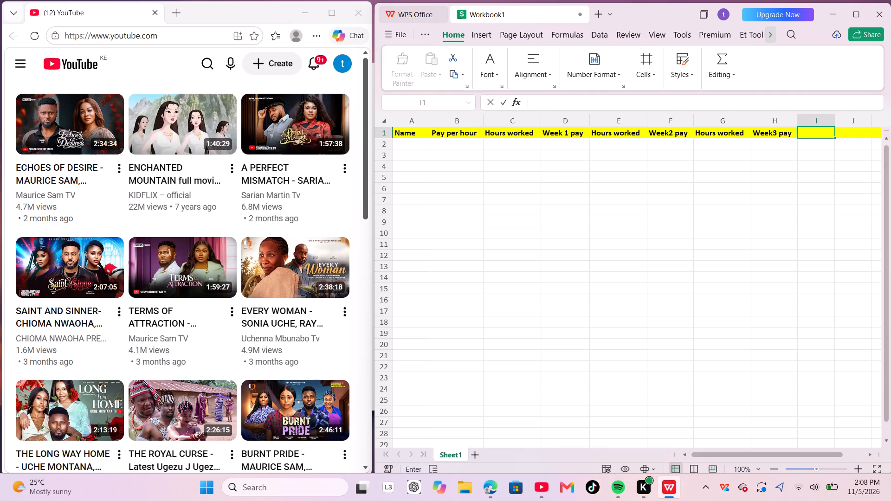
{"action": "key", "text": "h"}
{"action": "type", "text": "ours worked"}
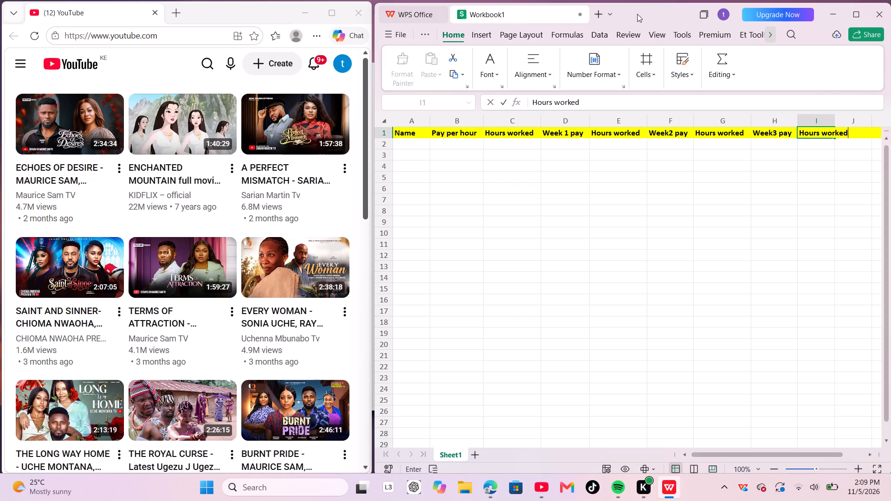
Maximize the workbook window so that it fills the whole screen.
{"action": "left_click", "coordinate": [850, 16]}
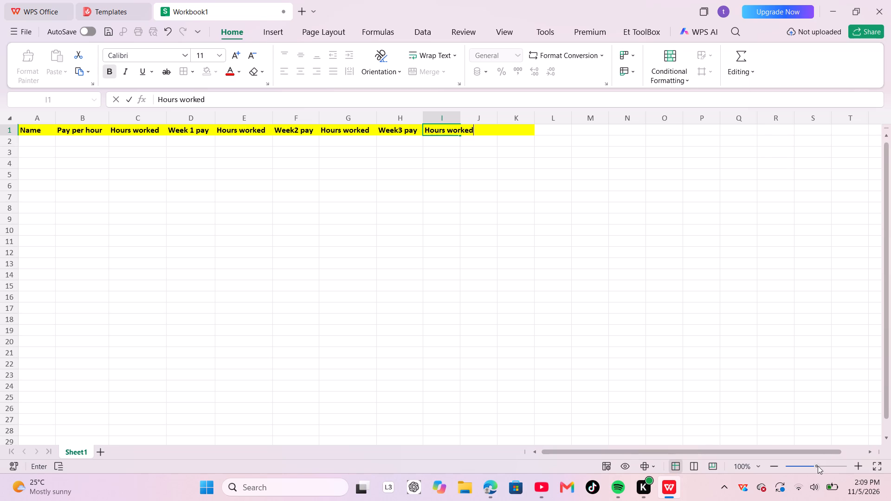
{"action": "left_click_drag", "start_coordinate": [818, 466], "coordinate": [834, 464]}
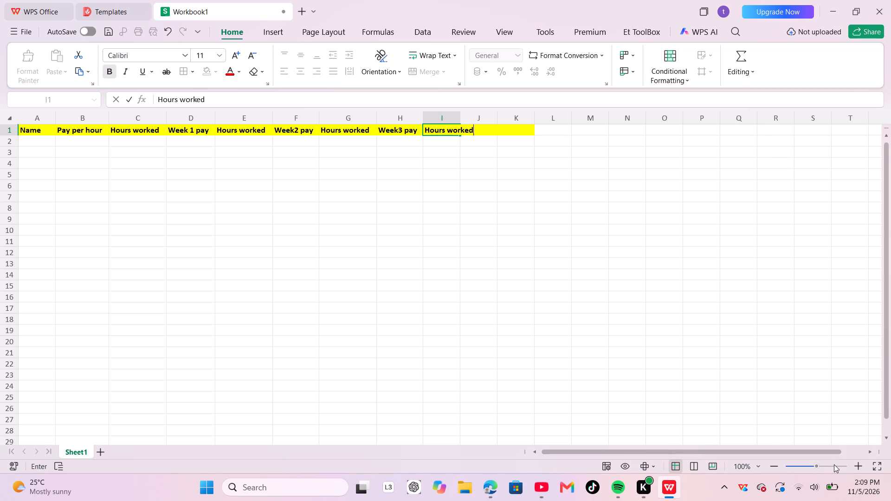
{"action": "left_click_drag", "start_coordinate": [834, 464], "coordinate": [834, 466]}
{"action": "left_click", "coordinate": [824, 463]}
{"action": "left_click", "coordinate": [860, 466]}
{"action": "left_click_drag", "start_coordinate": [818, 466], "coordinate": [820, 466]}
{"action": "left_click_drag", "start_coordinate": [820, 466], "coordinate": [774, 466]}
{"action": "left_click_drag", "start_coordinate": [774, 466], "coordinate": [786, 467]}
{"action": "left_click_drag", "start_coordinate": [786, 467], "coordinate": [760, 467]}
Commit the header entry in cell I1 and AutoFit the width of column I to its text.
{"action": "key", "text": "Return"}
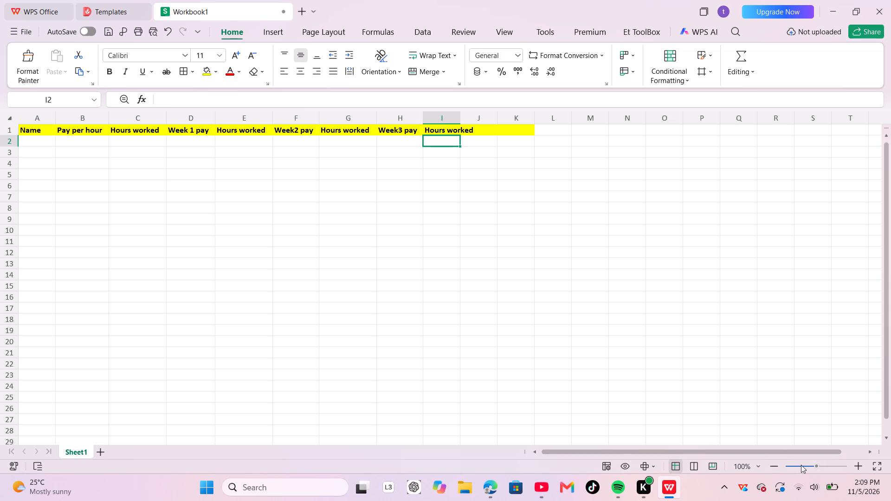
{"action": "left_click_drag", "start_coordinate": [818, 465], "coordinate": [823, 465]}
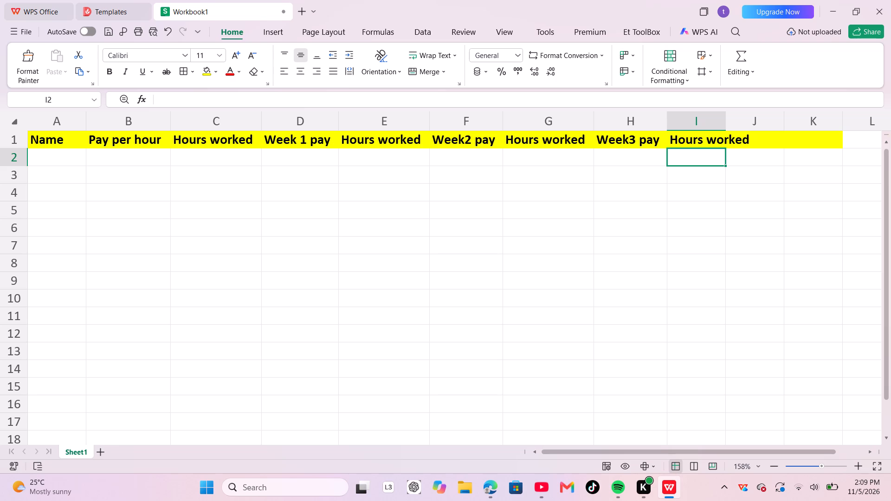
{"action": "right_click", "coordinate": [716, 155]}
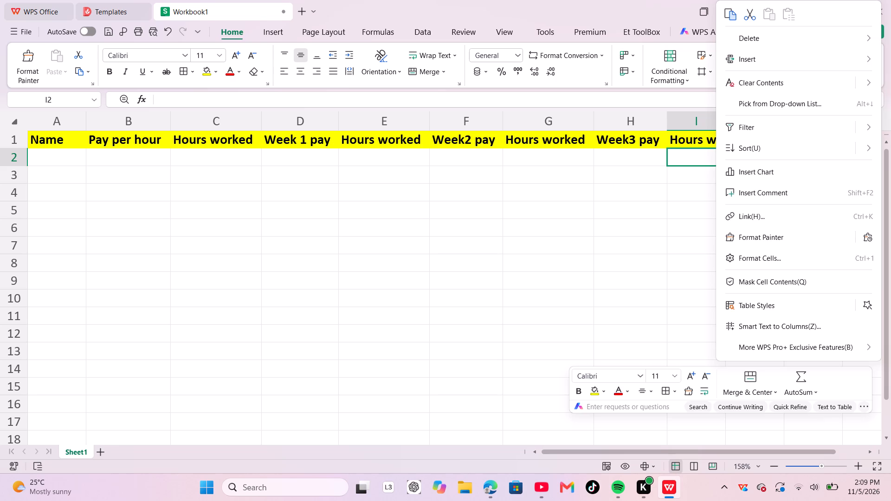
{"action": "left_click", "coordinate": [648, 256]}
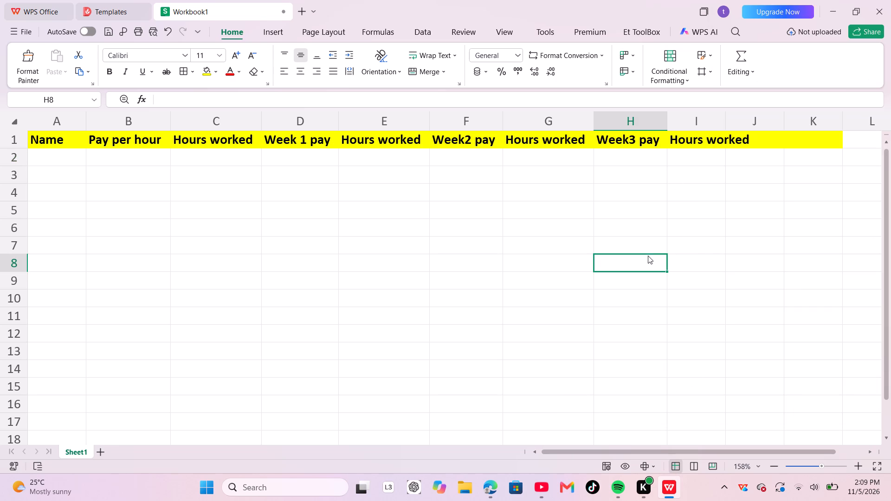
{"action": "right_click", "coordinate": [727, 118]}
{"action": "left_click", "coordinate": [687, 138]}
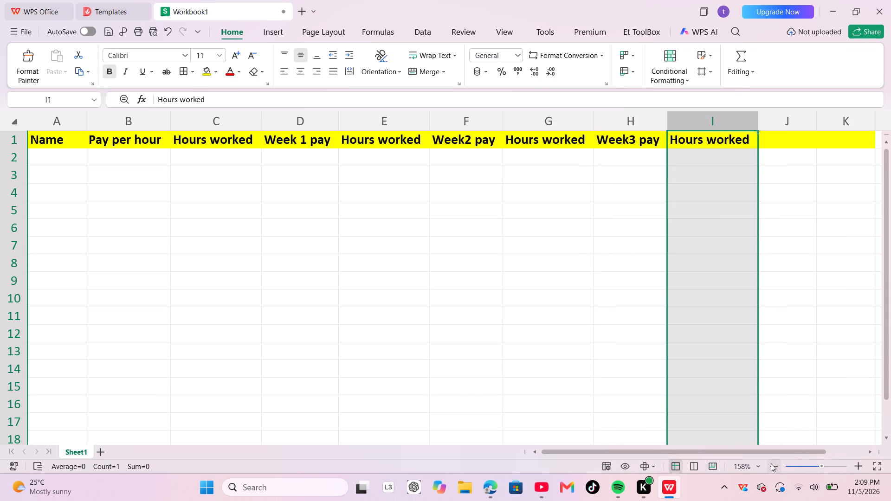
Set cell J1 to bold and enter the header "Week4 pay" in it.
{"action": "triple_click", "coordinate": [771, 463]}
{"action": "left_click", "coordinate": [771, 463]}
{"action": "left_click", "coordinate": [771, 463]}
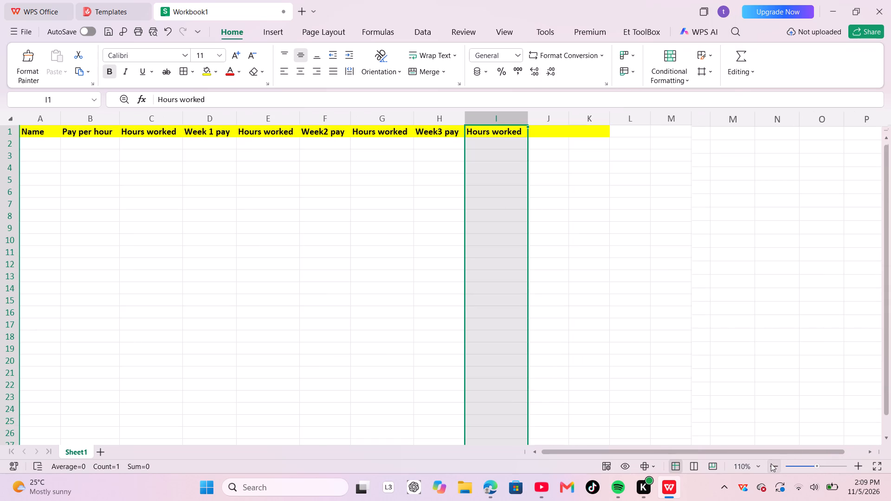
{"action": "left_click", "coordinate": [771, 463]}
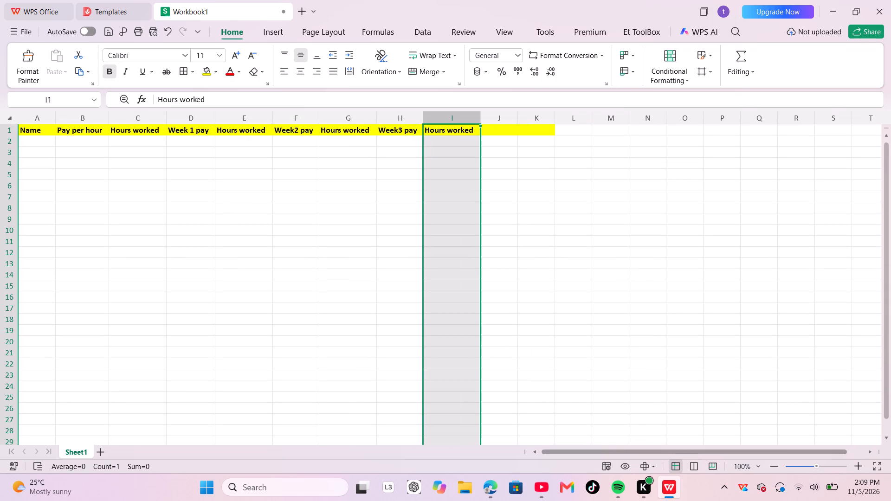
{"action": "left_click", "coordinate": [505, 129]}
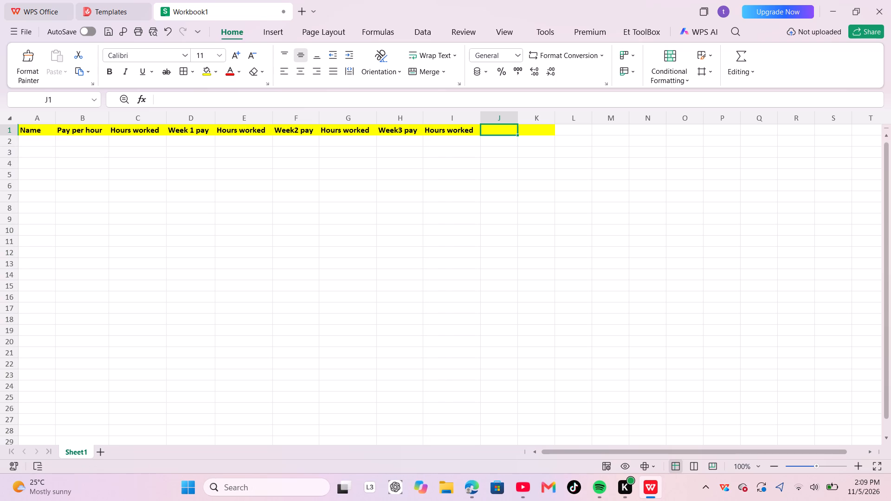
{"action": "left_click", "coordinate": [112, 74]}
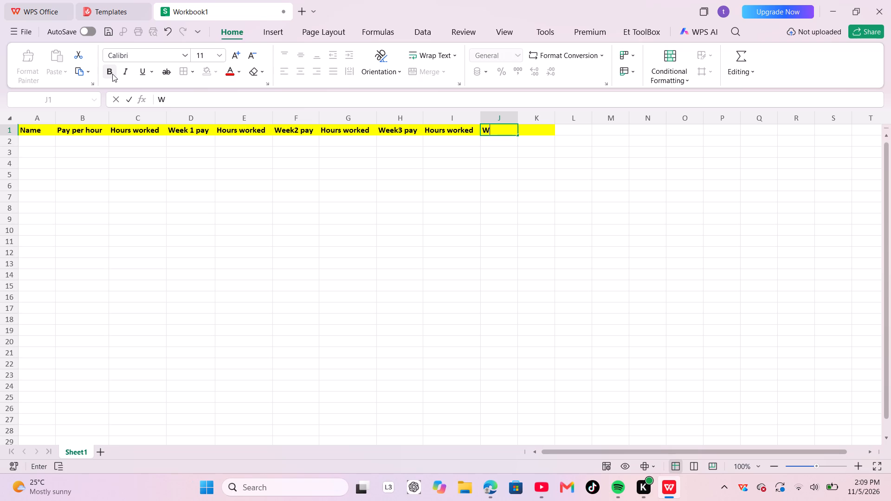
{"action": "type", "text": "eek4"}
{"action": "key", "text": "space"}
{"action": "type", "text": "pay"}
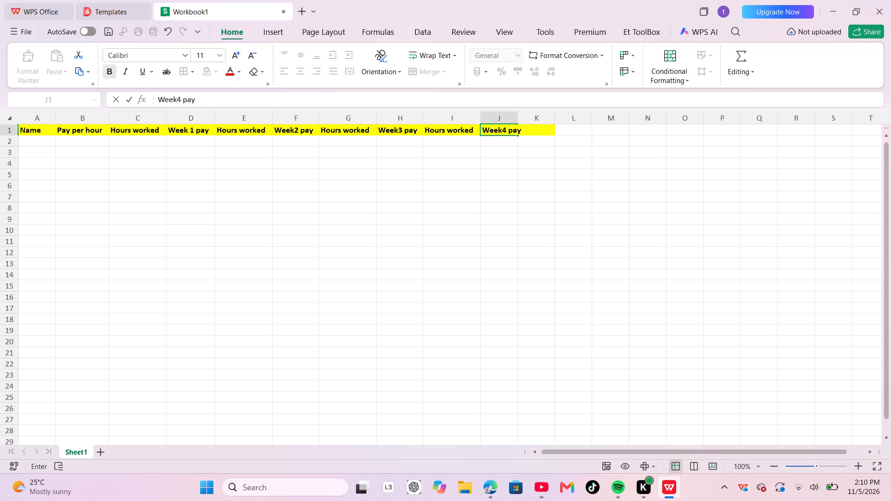
{"action": "key", "text": "Return"}
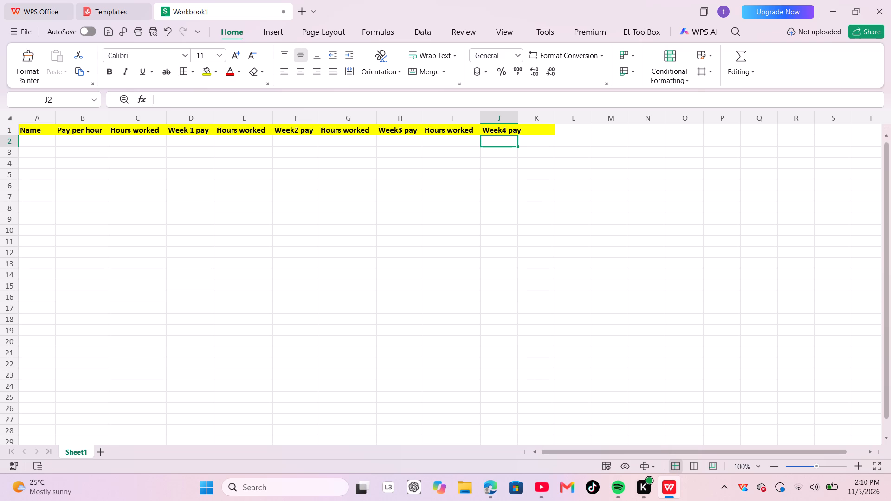
AutoFit the width of column J to its header text.
{"action": "right_click", "coordinate": [521, 120]}
{"action": "left_click", "coordinate": [656, 138]}
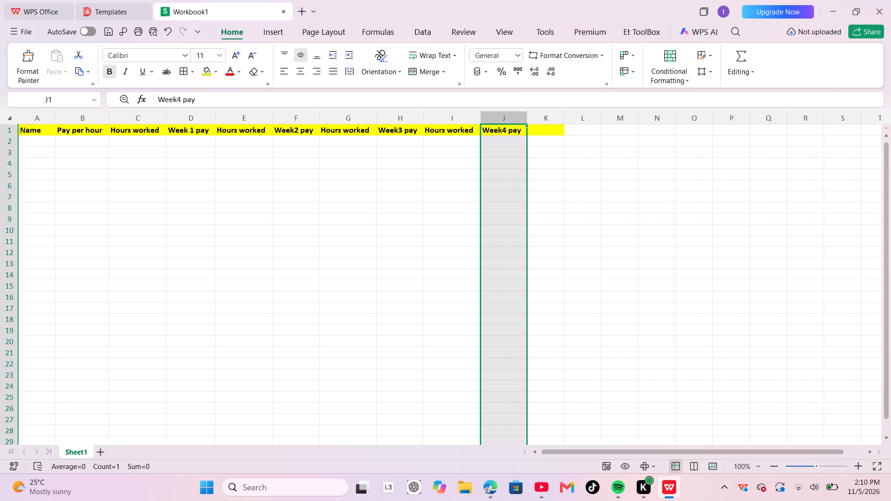
Set cell K1 to bold and enter the header "Total pay" in it.
{"action": "left_click", "coordinate": [552, 128]}
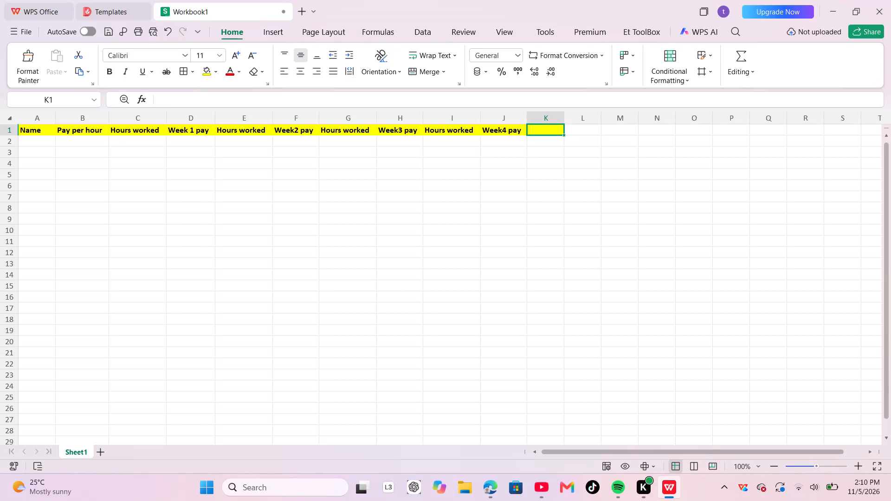
{"action": "left_click", "coordinate": [114, 67]}
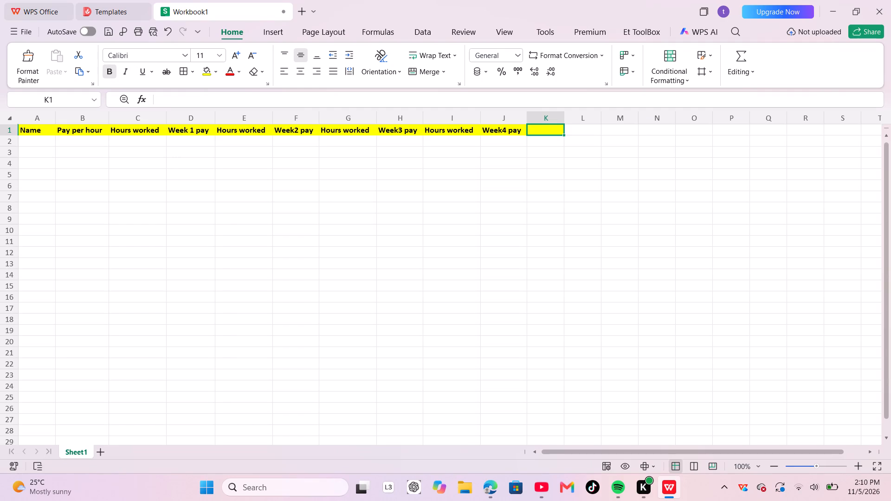
{"action": "left_click", "coordinate": [556, 133]}
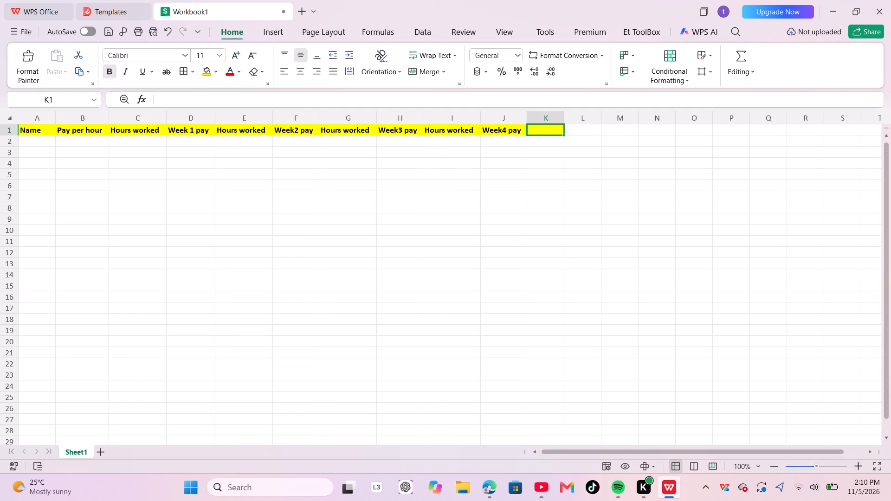
{"action": "key", "text": "t"}
{"action": "type", "text": "otal pay"}
{"action": "key", "text": "Return"}
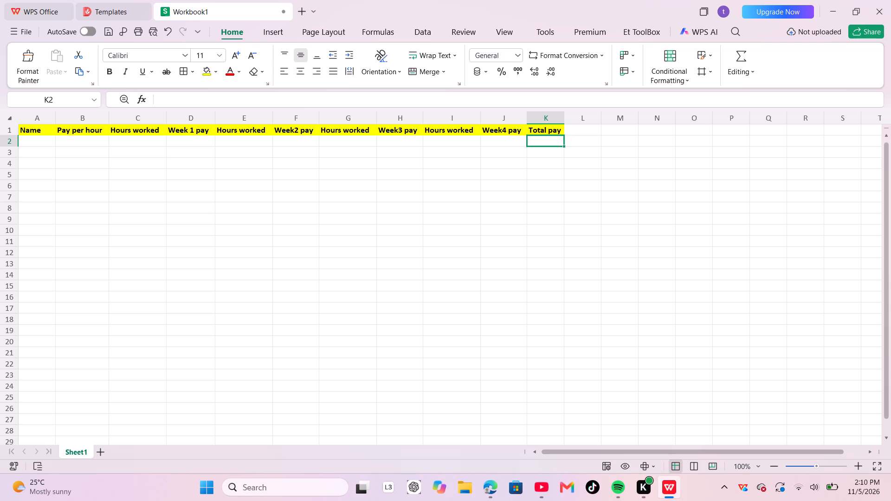
{"action": "left_click", "coordinate": [593, 123]}
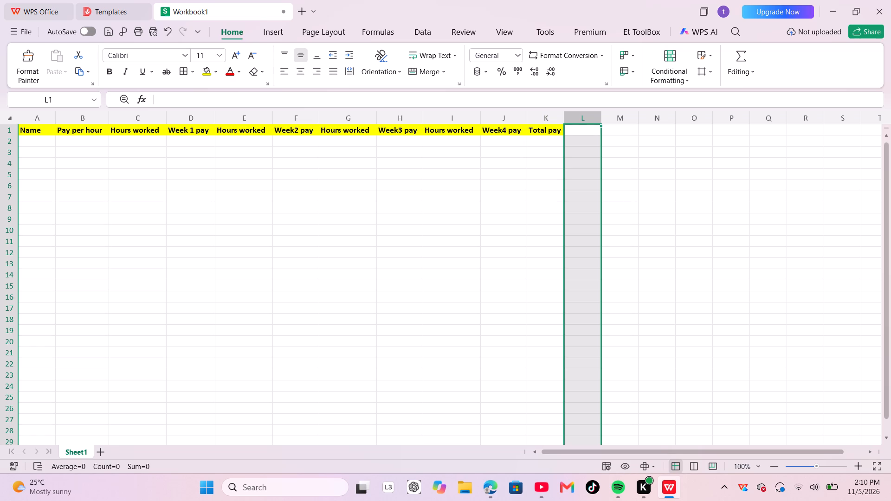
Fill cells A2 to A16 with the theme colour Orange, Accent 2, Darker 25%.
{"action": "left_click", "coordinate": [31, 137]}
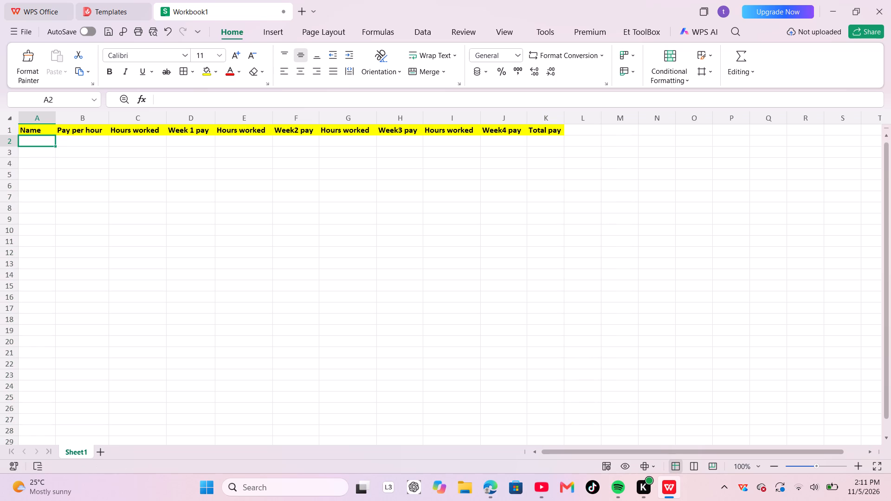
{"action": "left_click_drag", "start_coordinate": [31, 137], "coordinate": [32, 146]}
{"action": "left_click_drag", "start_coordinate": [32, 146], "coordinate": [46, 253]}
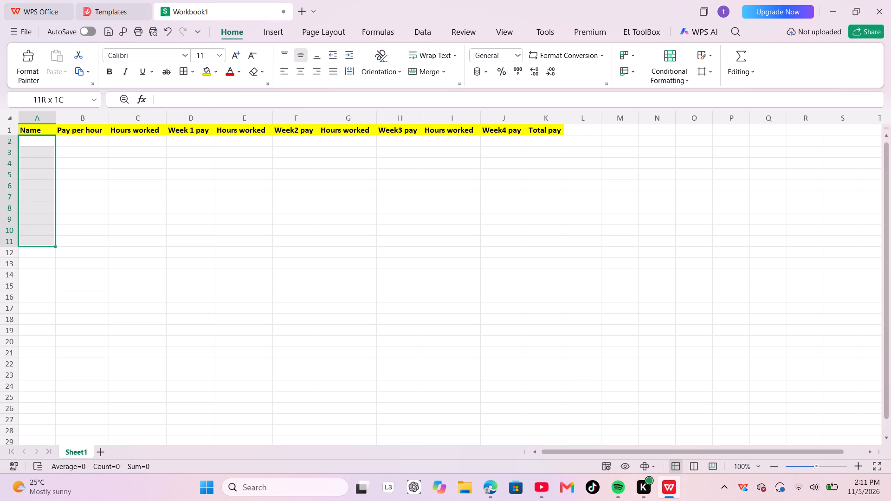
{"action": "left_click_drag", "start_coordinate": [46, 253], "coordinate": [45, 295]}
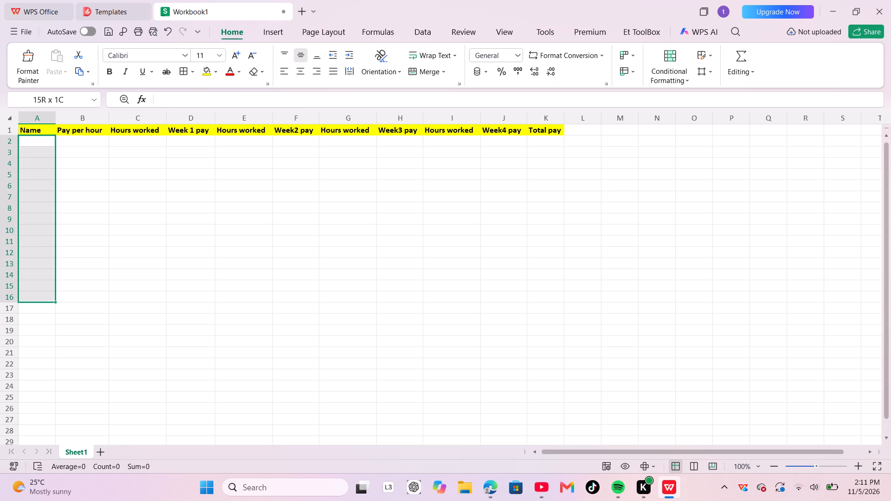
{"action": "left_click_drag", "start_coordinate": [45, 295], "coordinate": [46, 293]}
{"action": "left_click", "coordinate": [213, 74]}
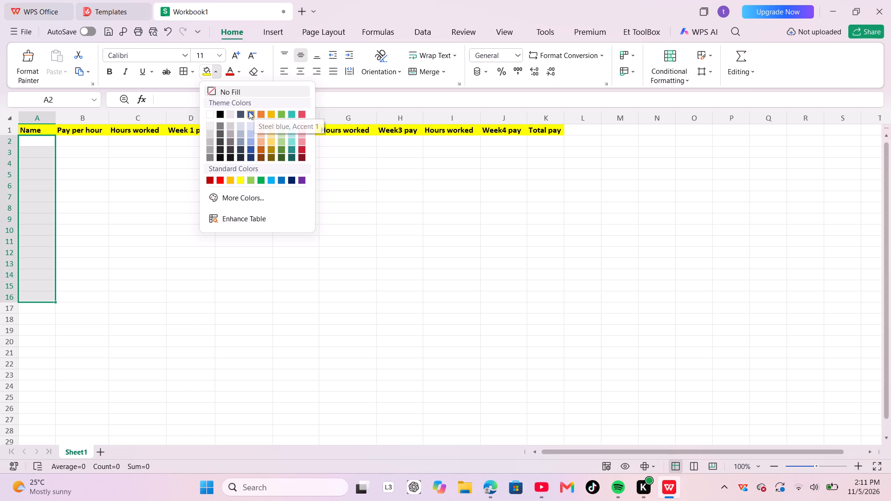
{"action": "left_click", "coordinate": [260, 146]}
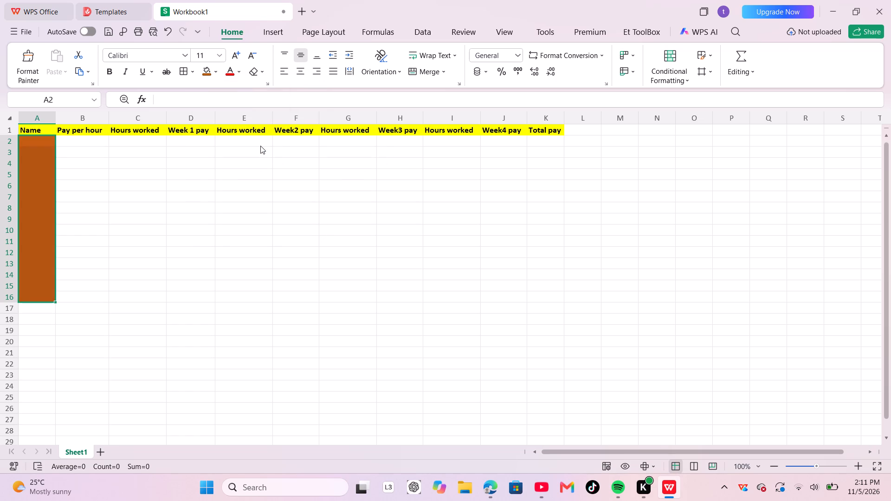
Set the font colour of cells A2 to A16 to the green theme colour.
{"action": "left_click", "coordinate": [240, 76]}
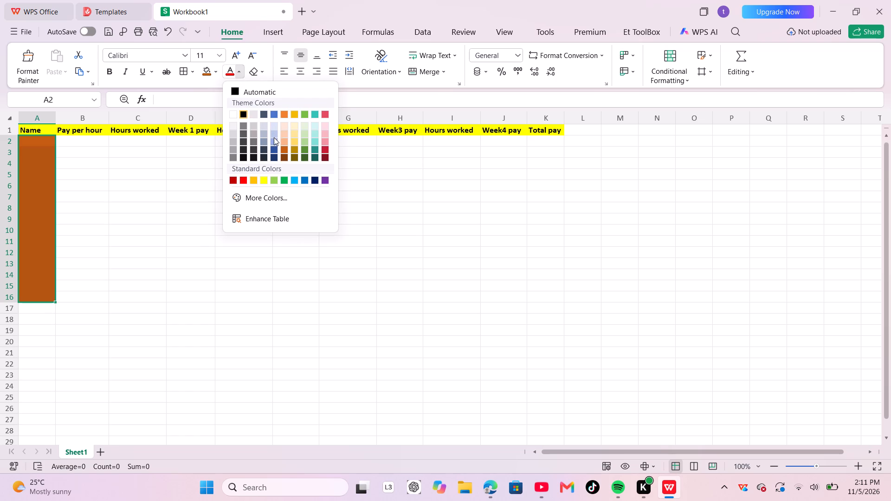
{"action": "left_click", "coordinate": [307, 111]}
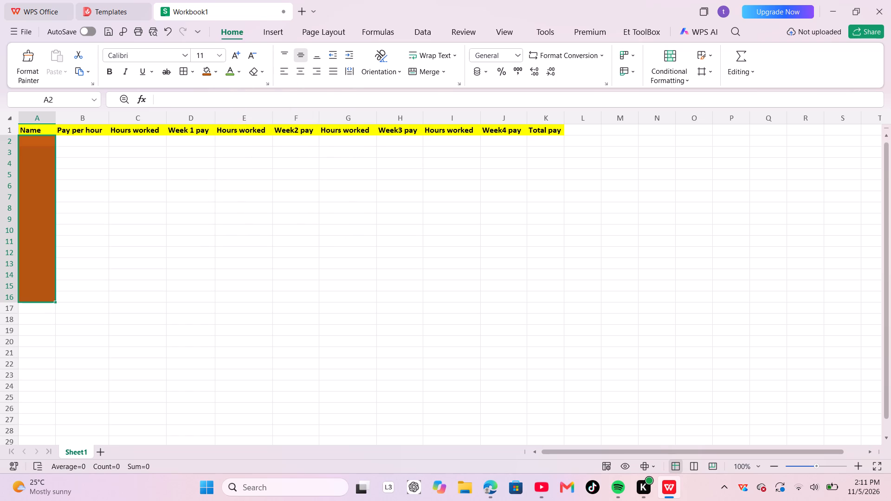
Move the orange block of cells A2 to A16 down to A5 to A19.
{"action": "left_click", "coordinate": [24, 136]}
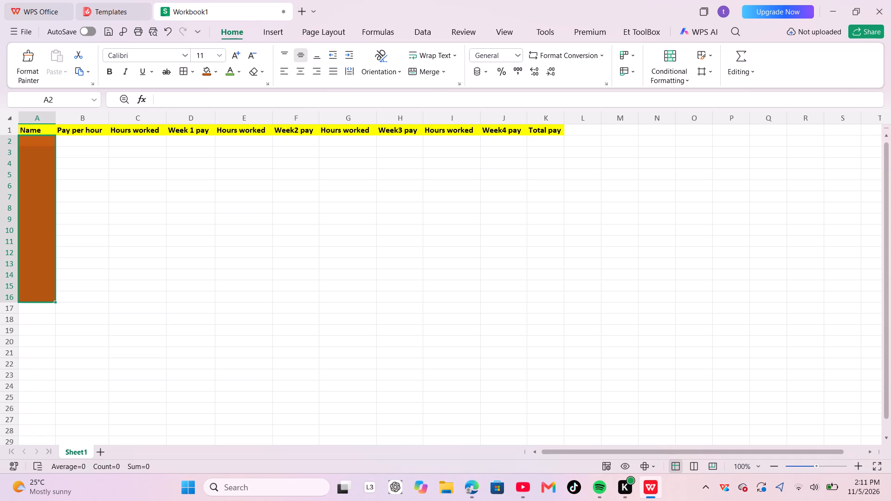
{"action": "left_click_drag", "start_coordinate": [24, 136], "coordinate": [35, 178]}
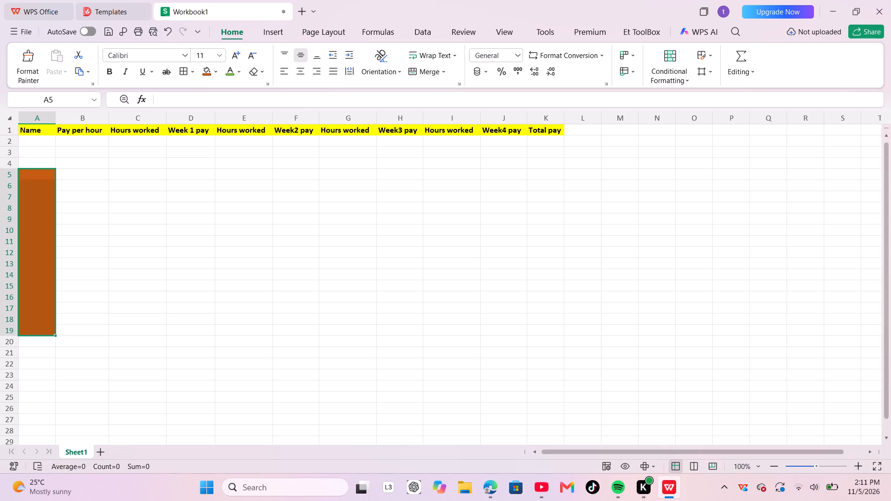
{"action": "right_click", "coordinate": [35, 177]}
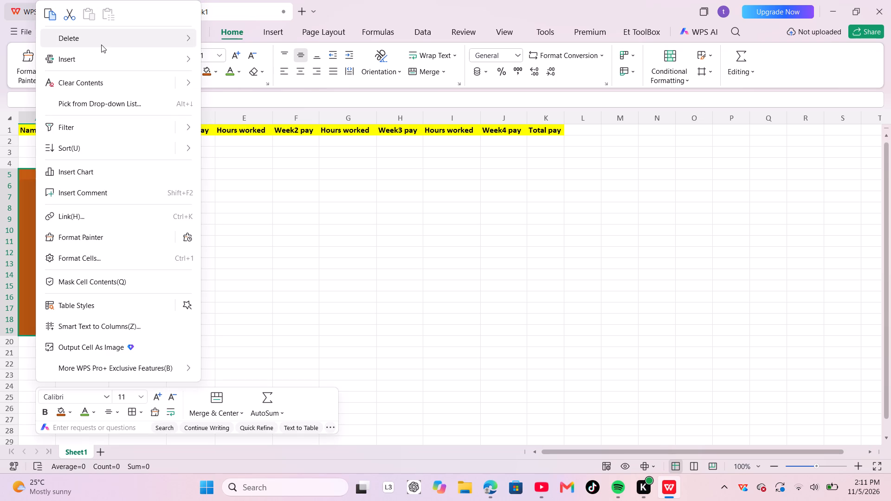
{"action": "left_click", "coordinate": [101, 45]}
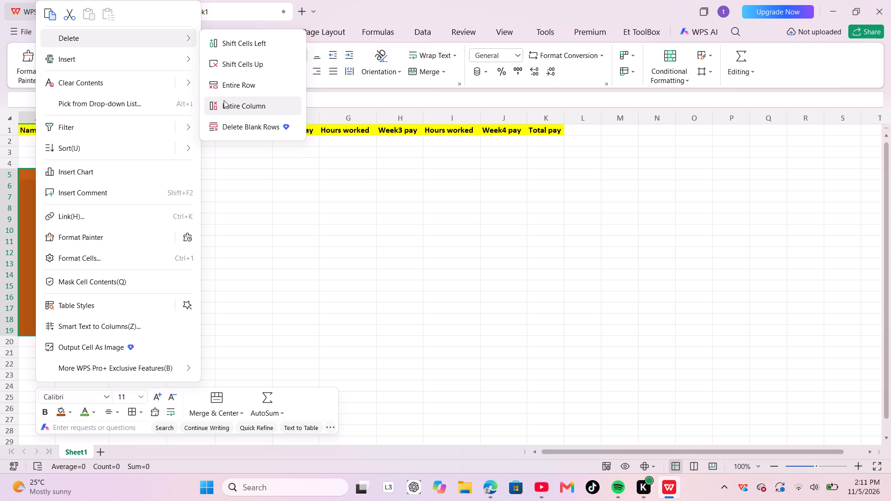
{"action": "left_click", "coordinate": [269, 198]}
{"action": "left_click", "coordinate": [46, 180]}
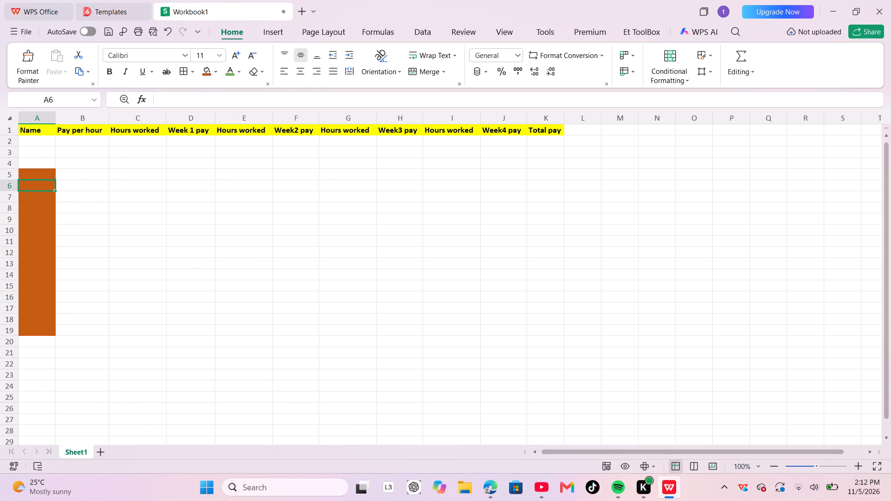
Change the fill of cells A5 to A19 to white.
{"action": "left_click_drag", "start_coordinate": [24, 169], "coordinate": [51, 315]}
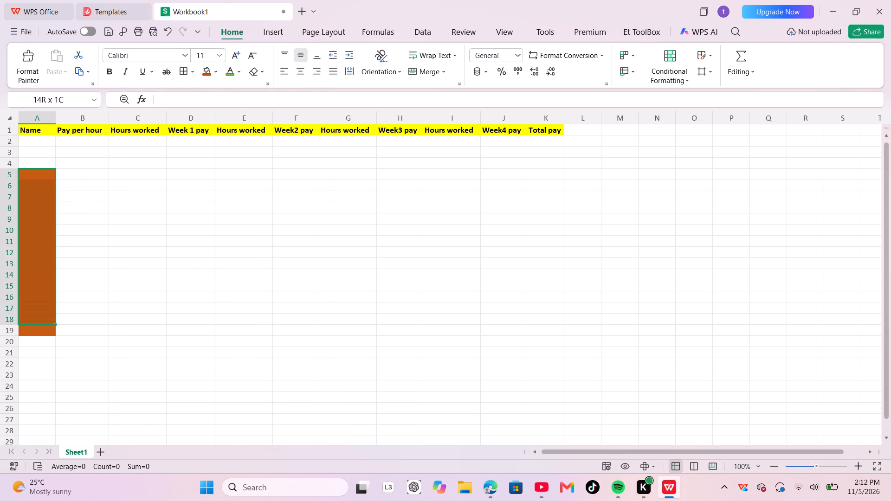
{"action": "left_click_drag", "start_coordinate": [51, 315], "coordinate": [52, 328]}
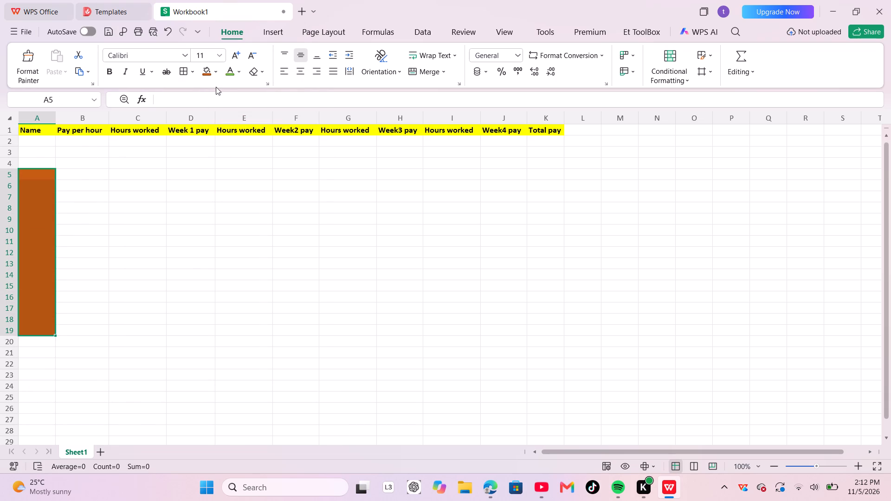
{"action": "left_click", "coordinate": [217, 71]}
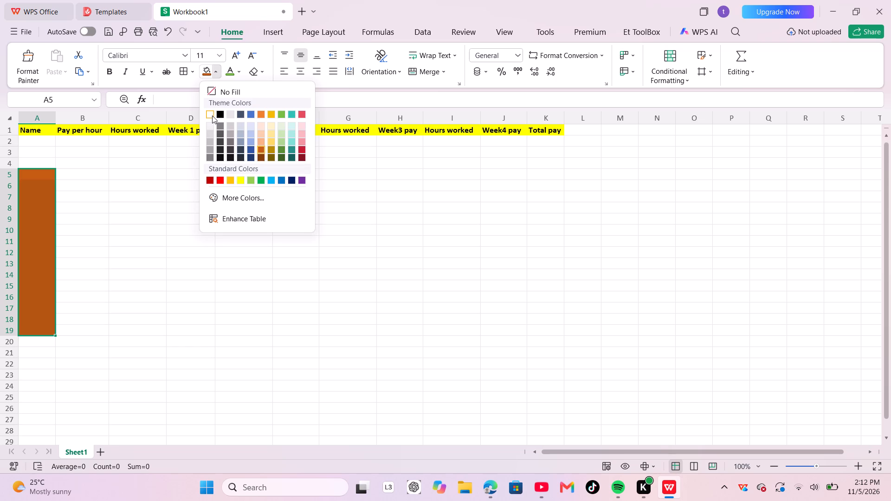
{"action": "left_click", "coordinate": [212, 116]}
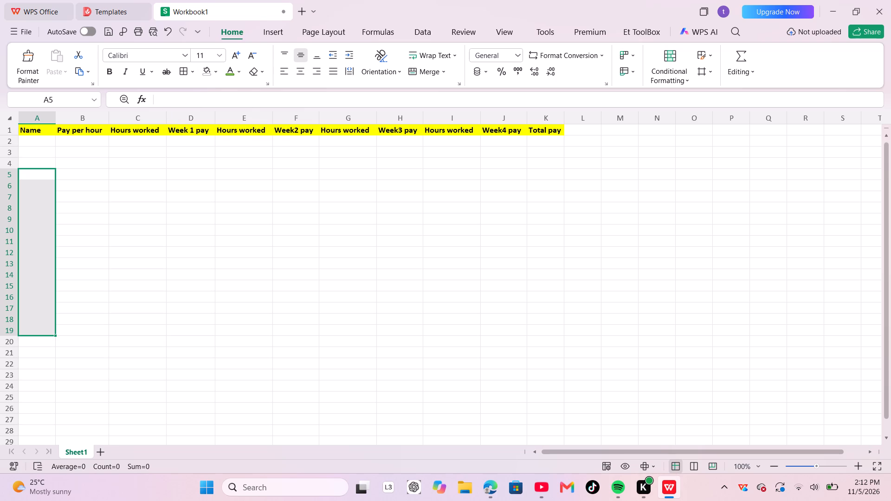
Move the white-filled block of cells A5 to A19 down to A8 to A22.
{"action": "left_click_drag", "start_coordinate": [25, 169], "coordinate": [25, 188]}
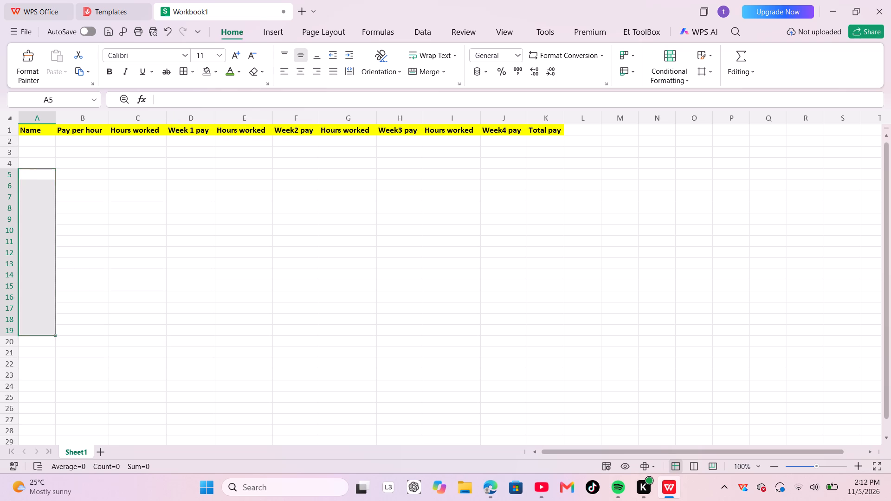
{"action": "left_click_drag", "start_coordinate": [25, 188], "coordinate": [26, 207]}
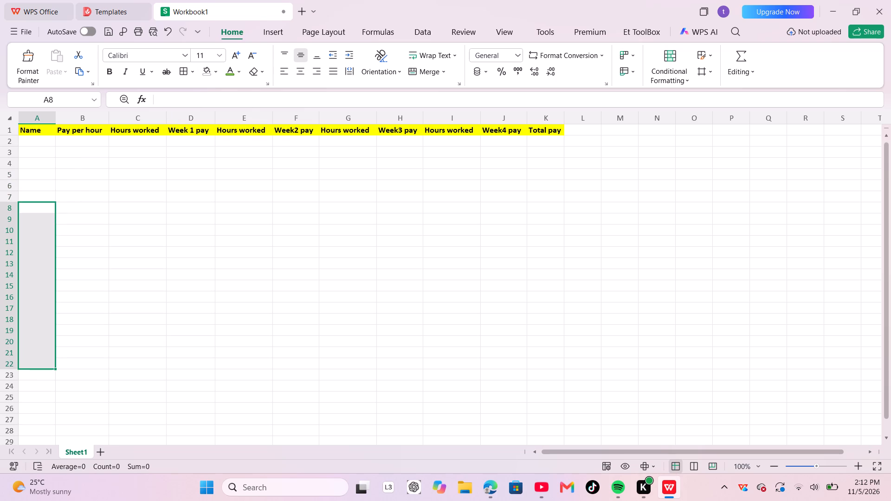
{"action": "left_click", "coordinate": [31, 185]}
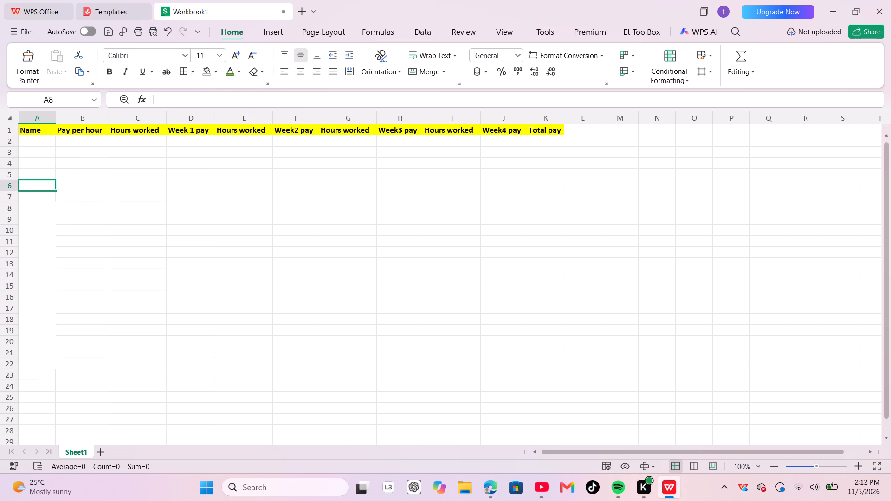
{"action": "left_click", "coordinate": [117, 223]}
Apply all borders to cells A7 to A23.
{"action": "left_click_drag", "start_coordinate": [33, 195], "coordinate": [54, 356]}
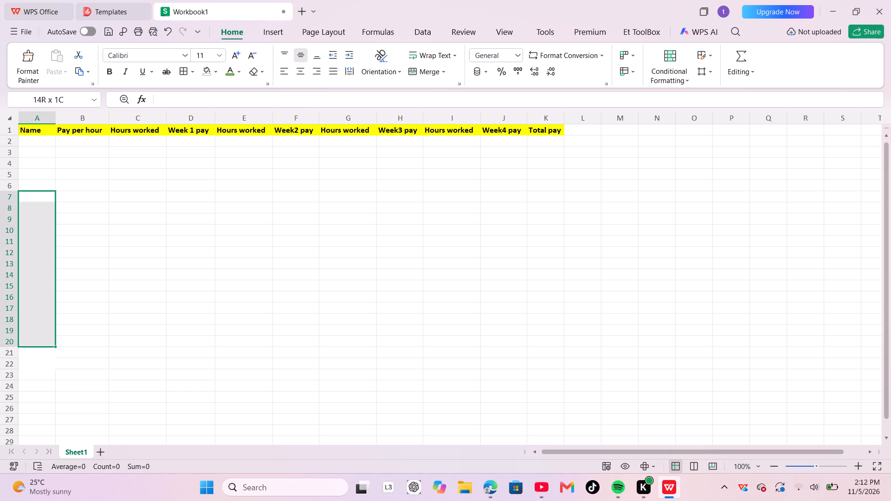
{"action": "left_click_drag", "start_coordinate": [54, 356], "coordinate": [54, 372]}
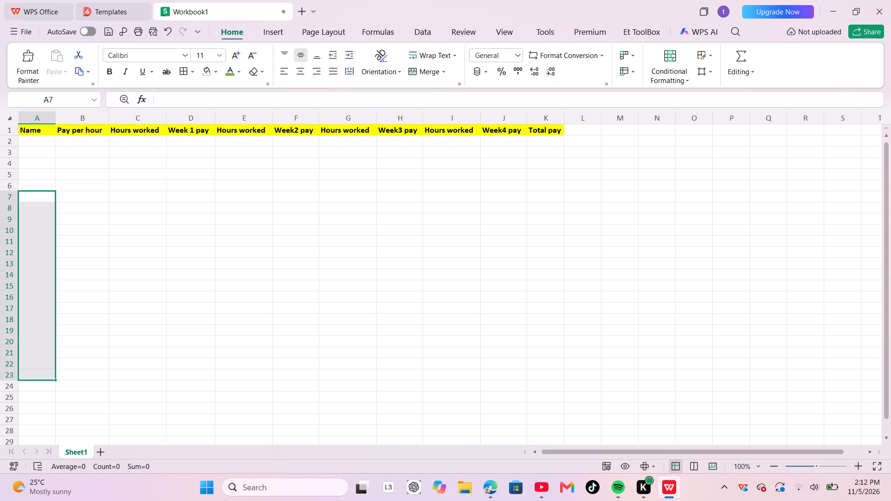
{"action": "left_click", "coordinate": [187, 77]}
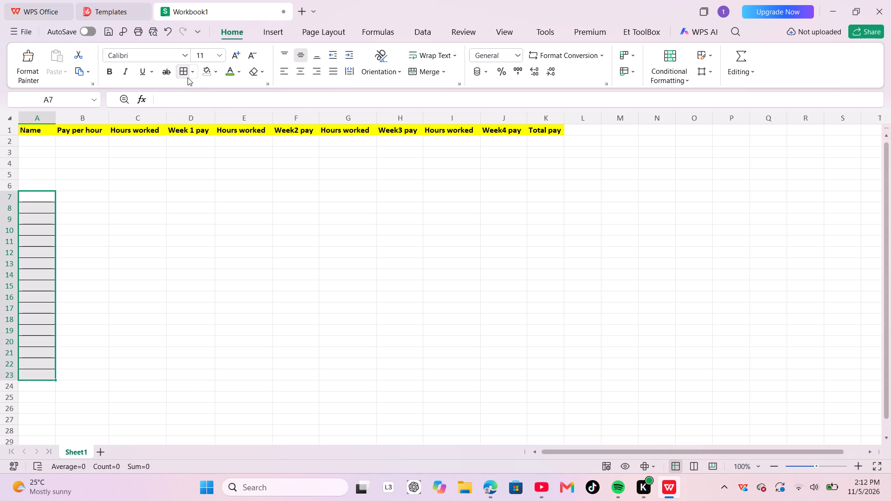
Apply all borders to cell B16.
{"action": "left_click", "coordinate": [73, 293]}
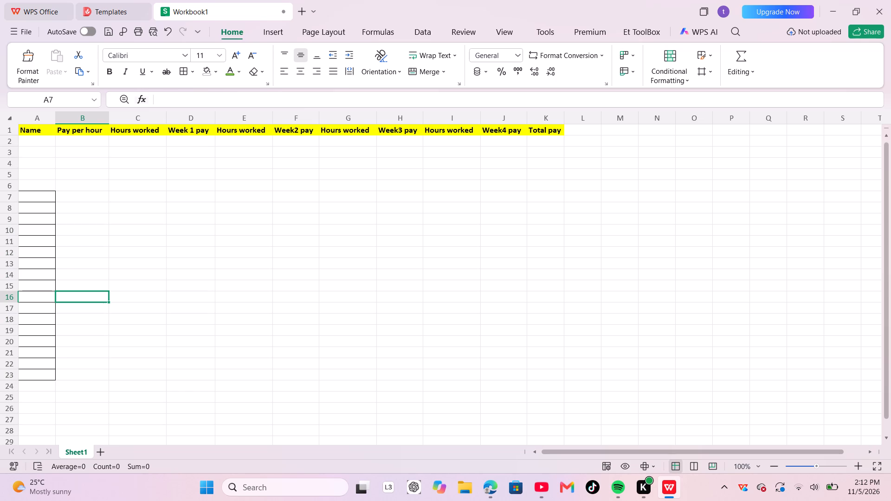
{"action": "left_click", "coordinate": [185, 74]}
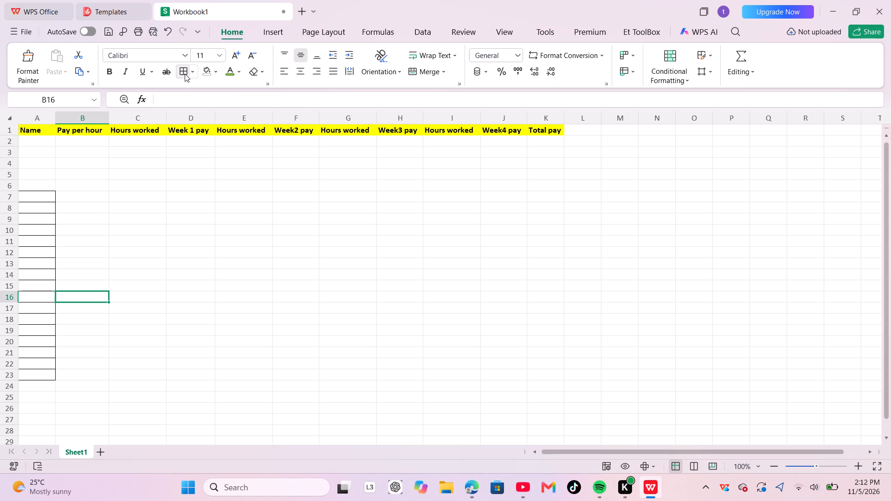
{"action": "left_click", "coordinate": [247, 295]}
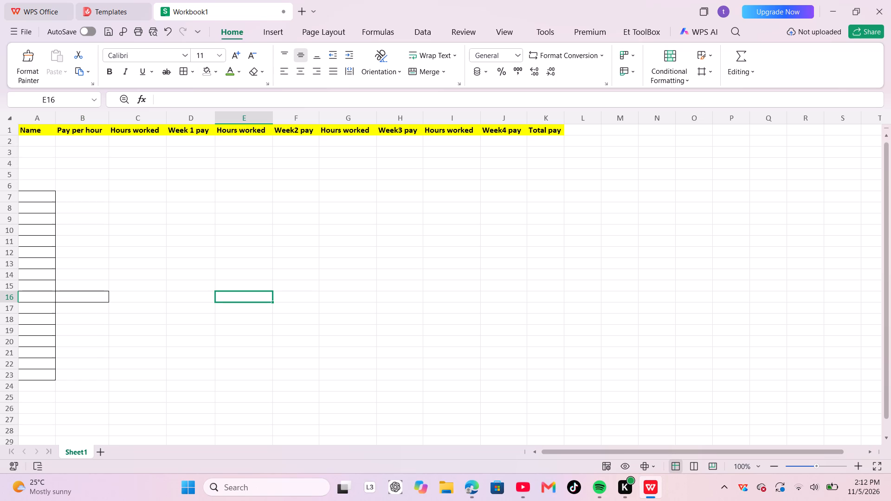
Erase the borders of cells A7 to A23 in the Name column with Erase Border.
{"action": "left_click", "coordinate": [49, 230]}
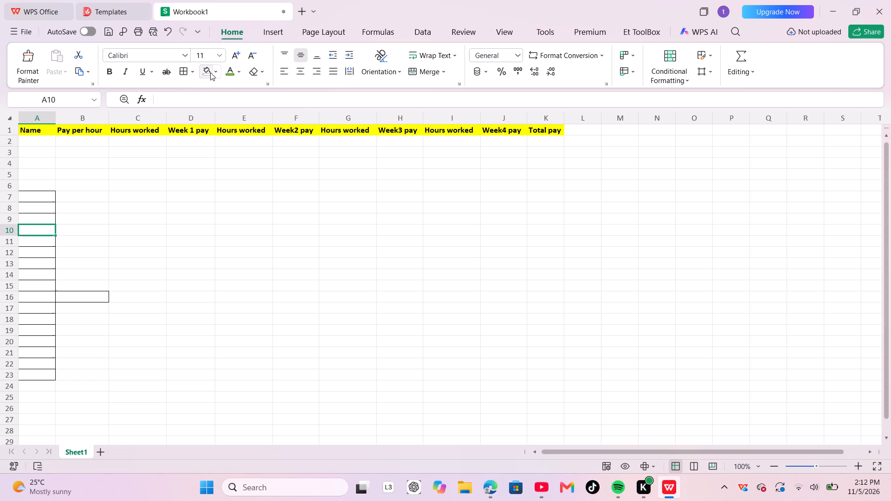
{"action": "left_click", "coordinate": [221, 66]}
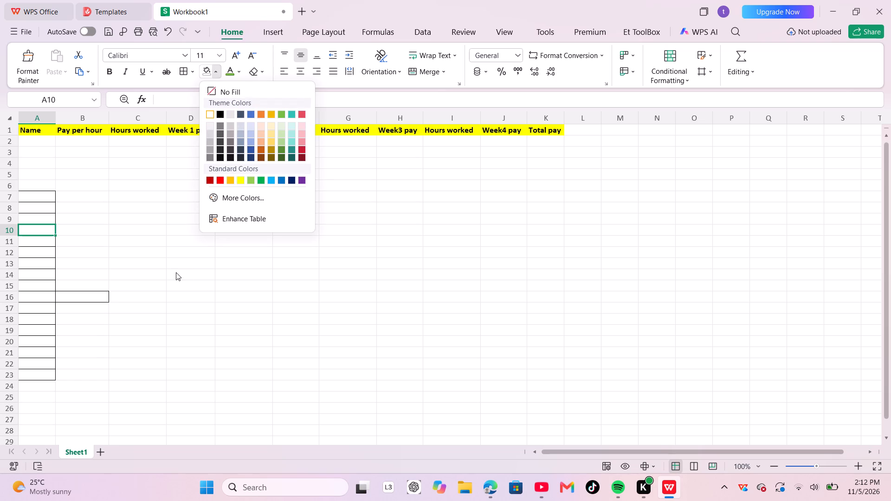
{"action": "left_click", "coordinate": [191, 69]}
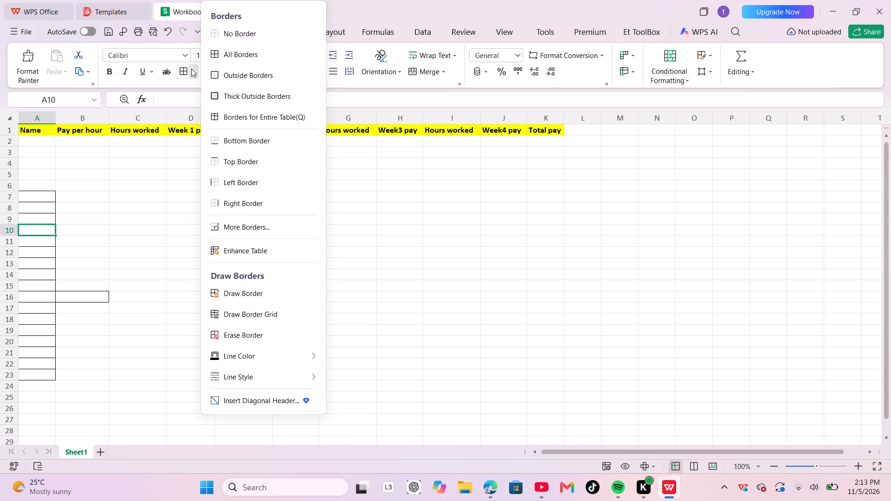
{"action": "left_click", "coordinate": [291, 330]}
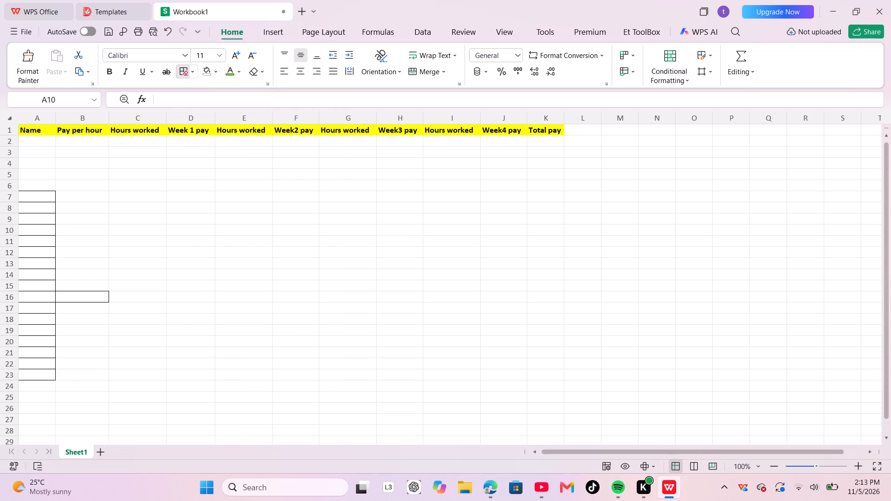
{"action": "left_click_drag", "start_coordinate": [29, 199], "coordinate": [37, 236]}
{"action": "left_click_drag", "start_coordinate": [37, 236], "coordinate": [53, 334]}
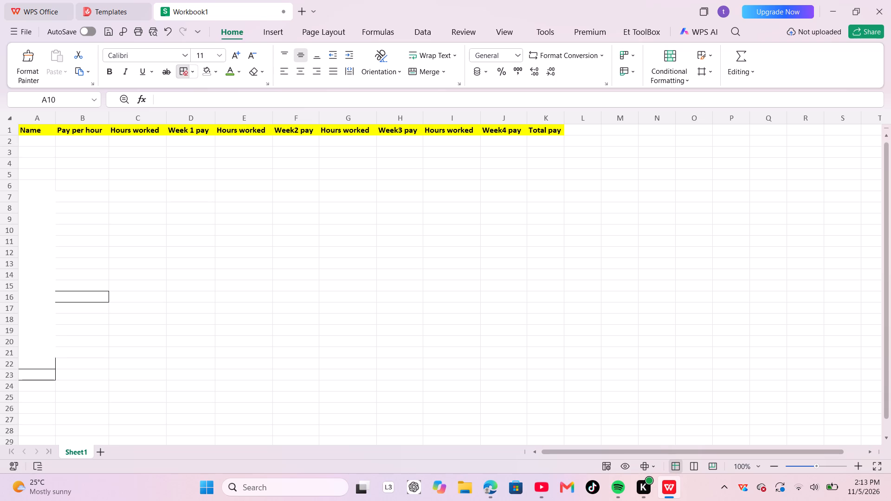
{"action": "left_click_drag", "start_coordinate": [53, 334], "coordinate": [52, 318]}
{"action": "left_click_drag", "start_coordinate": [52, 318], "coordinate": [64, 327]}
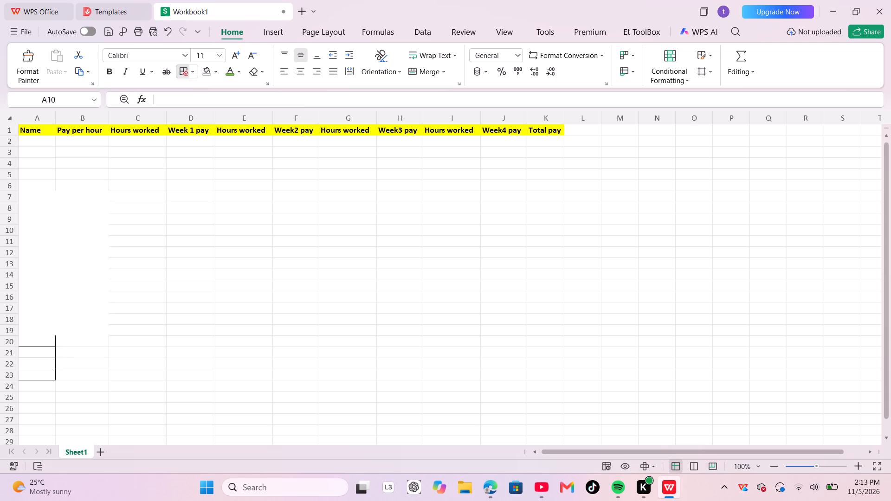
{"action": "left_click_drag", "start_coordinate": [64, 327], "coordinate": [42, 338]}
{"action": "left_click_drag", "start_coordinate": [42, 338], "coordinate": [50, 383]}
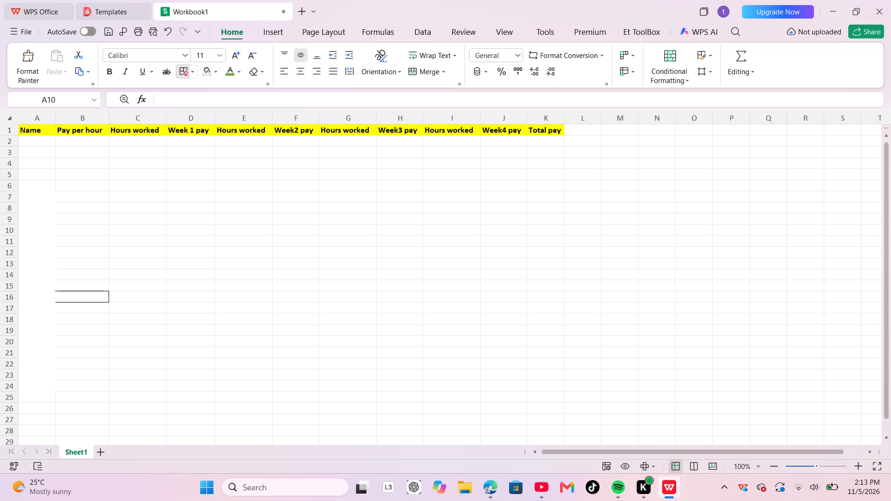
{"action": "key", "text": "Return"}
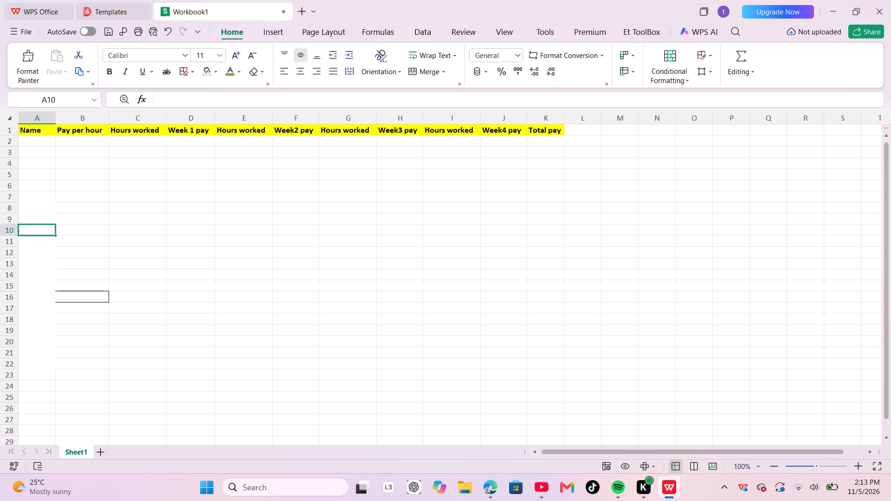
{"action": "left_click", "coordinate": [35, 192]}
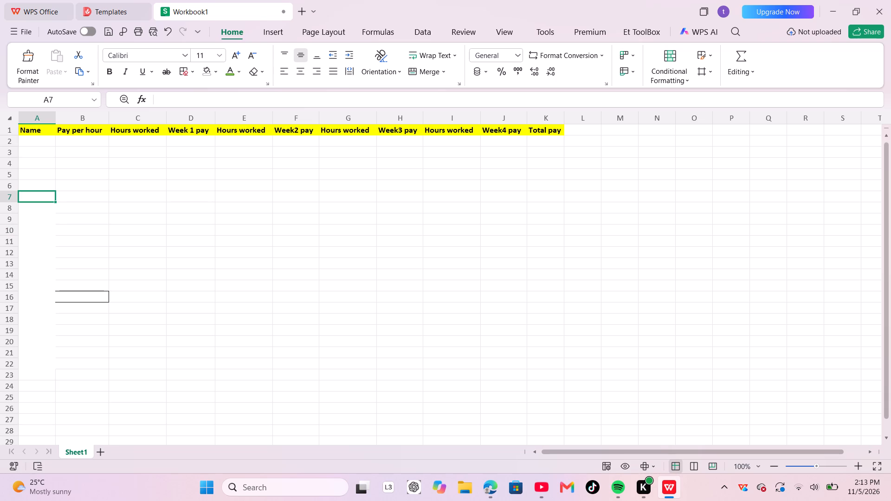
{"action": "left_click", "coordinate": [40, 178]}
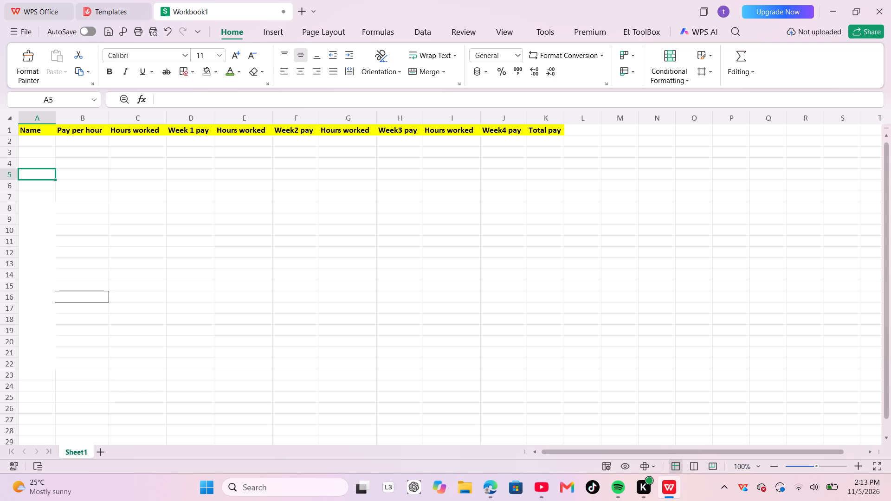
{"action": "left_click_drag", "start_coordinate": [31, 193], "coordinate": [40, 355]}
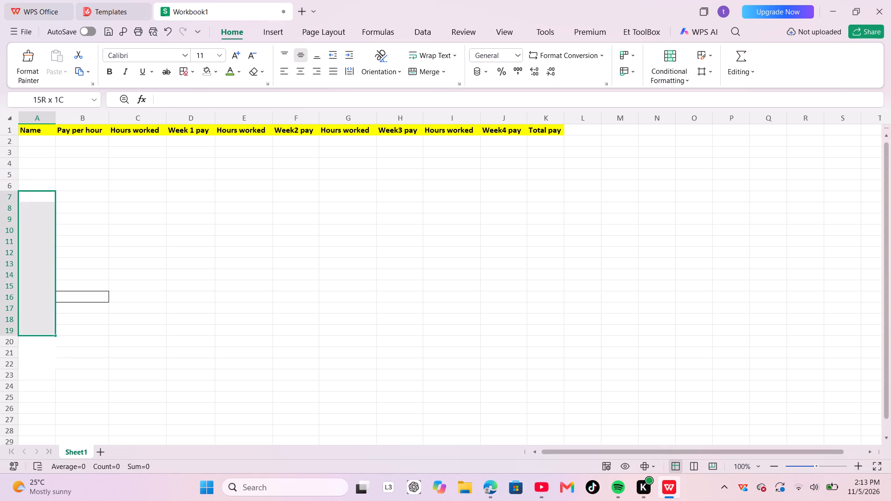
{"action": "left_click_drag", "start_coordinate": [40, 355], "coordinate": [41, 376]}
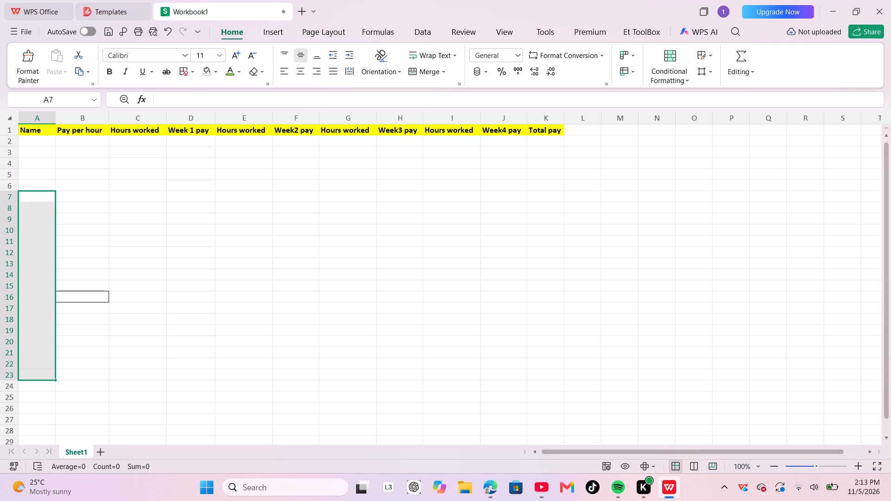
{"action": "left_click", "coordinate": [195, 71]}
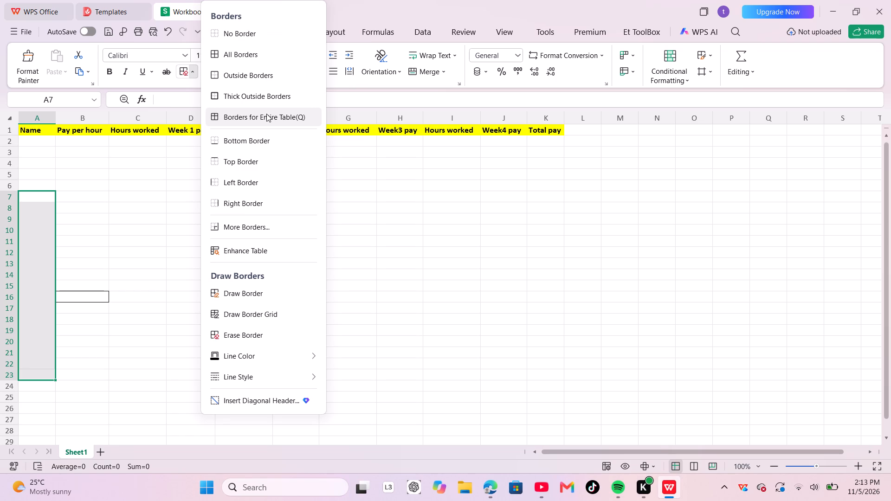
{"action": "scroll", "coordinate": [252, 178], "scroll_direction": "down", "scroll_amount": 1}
Undo the border, move and fill edits in column A, back through the Total pay entry in K1.
{"action": "triple_click", "coordinate": [165, 26]}
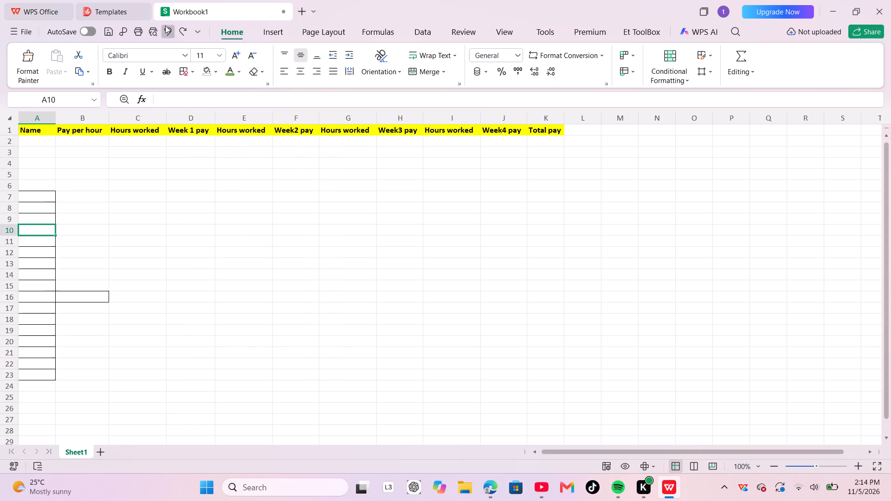
{"action": "triple_click", "coordinate": [165, 26]}
{"action": "left_click", "coordinate": [165, 26]}
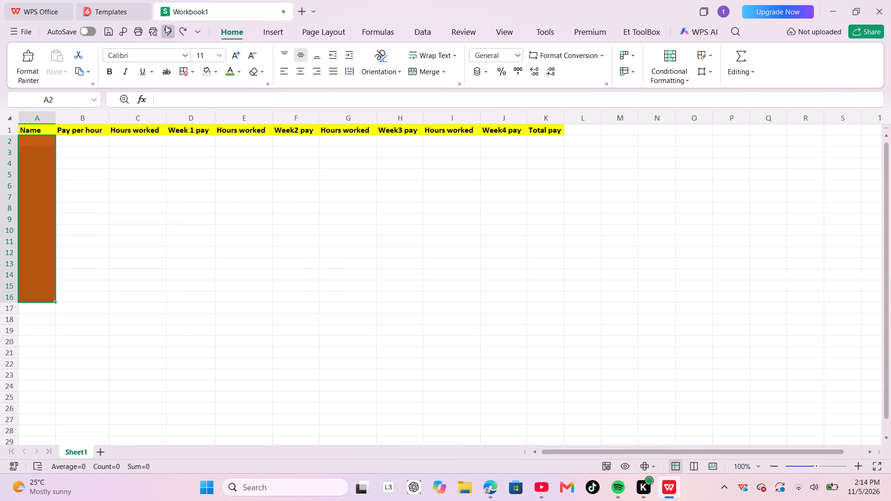
{"action": "left_click", "coordinate": [165, 26]}
{"action": "left_click", "coordinate": [165, 26]}
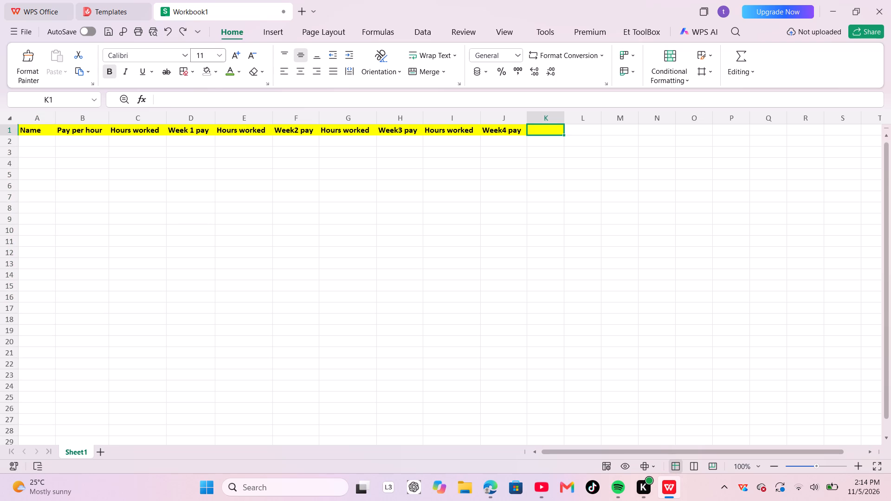
Enter the header Total pay in cell K1.
{"action": "key", "text": "t"}
{"action": "left_click", "coordinate": [542, 128]}
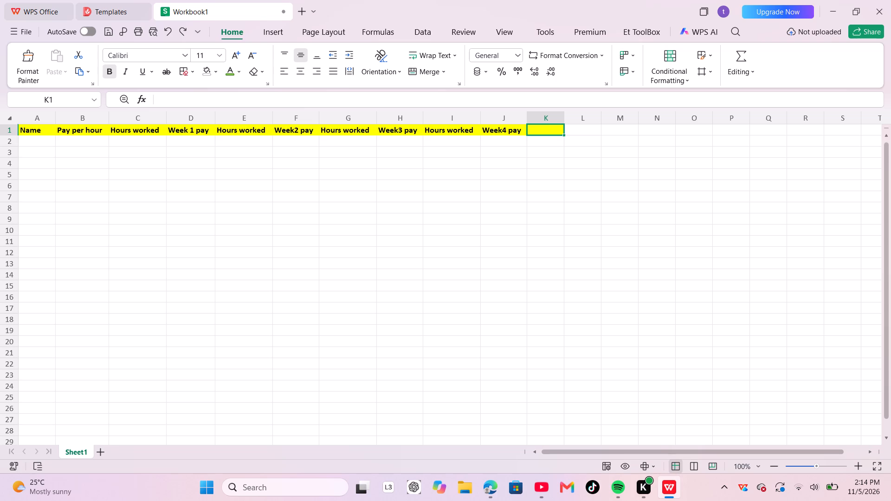
{"action": "left_click", "coordinate": [542, 128]}
{"action": "key", "text": "t"}
{"action": "type", "text": "otal pay"}
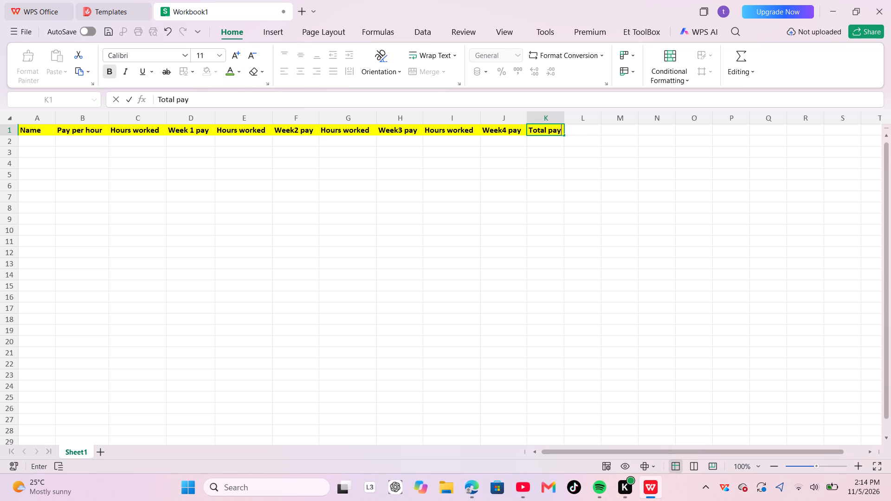
{"action": "key", "text": "Return"}
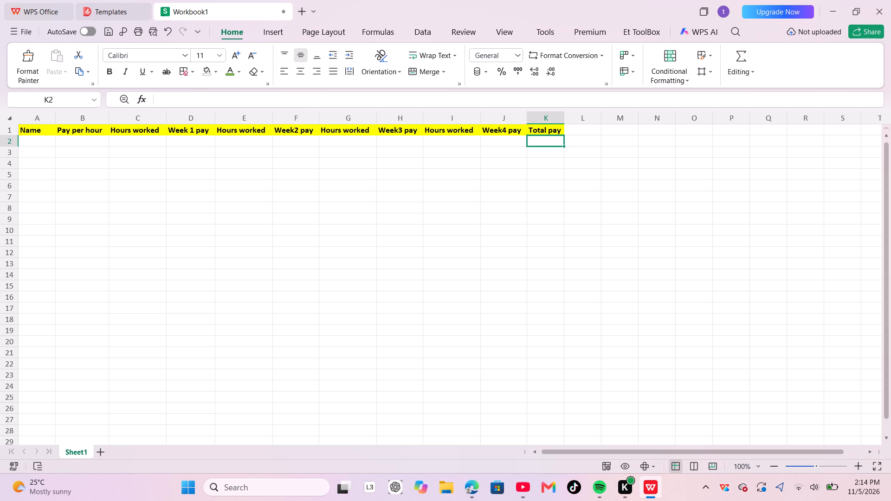
Enter the names James in A2 and Moses in A3 under the Name header.
{"action": "left_click", "coordinate": [40, 140]}
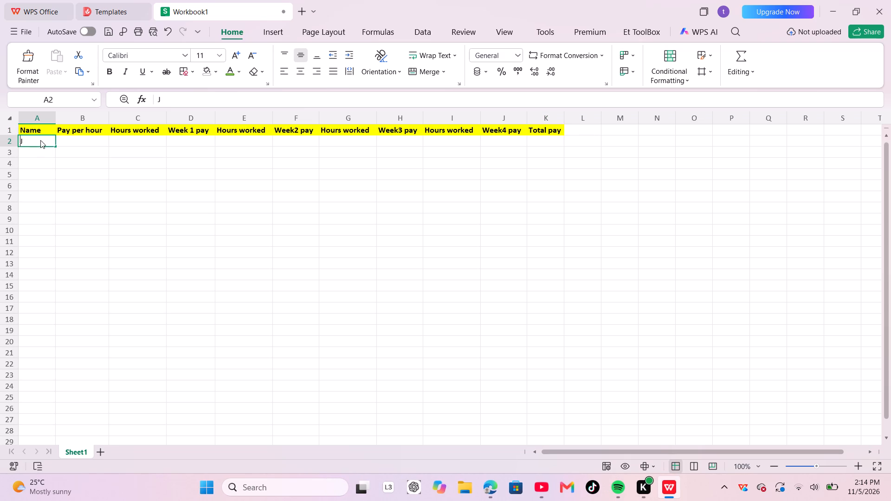
{"action": "type", "text": "ames"}
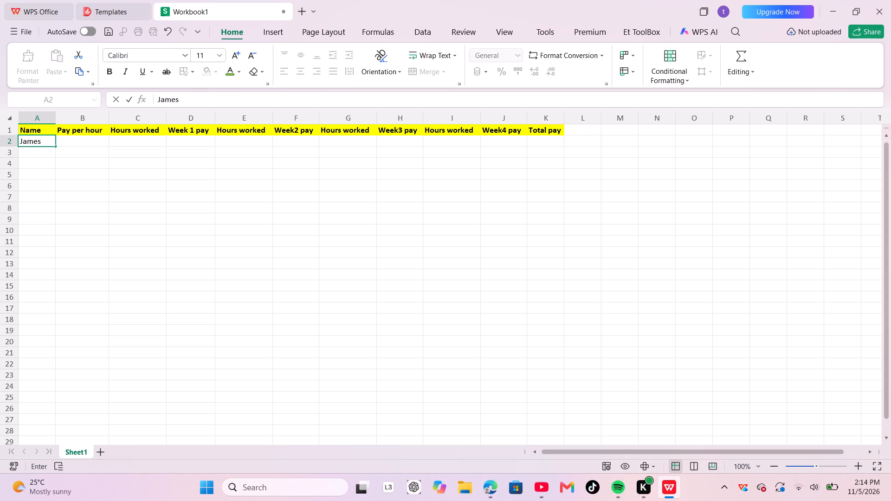
{"action": "left_click", "coordinate": [35, 154]}
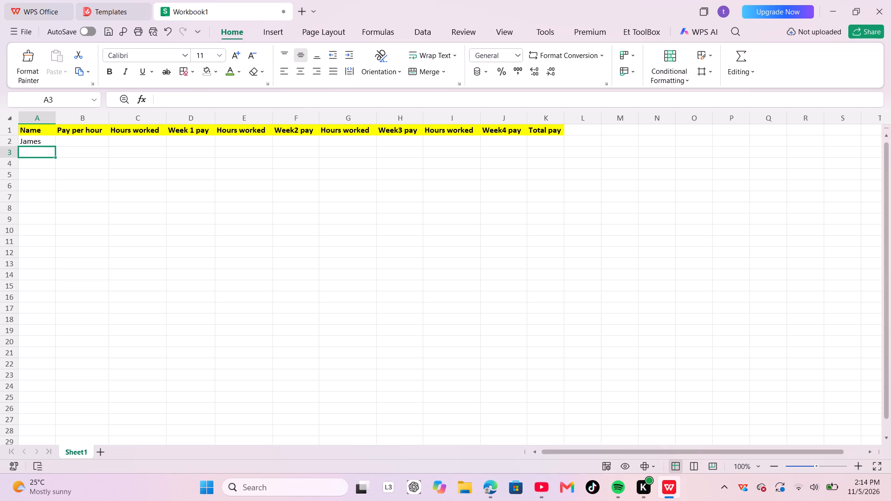
{"action": "type", "text": "MO"}
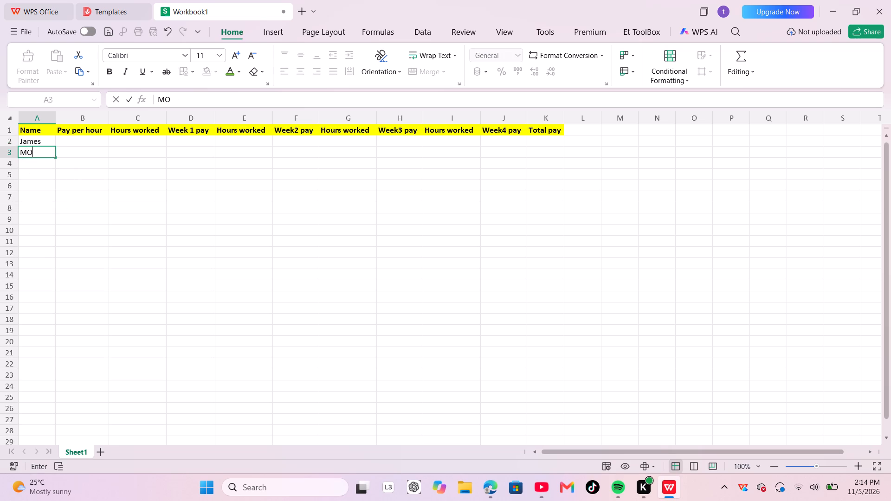
{"action": "key", "text": "BackSpace"}
{"action": "type", "text": "oses"}
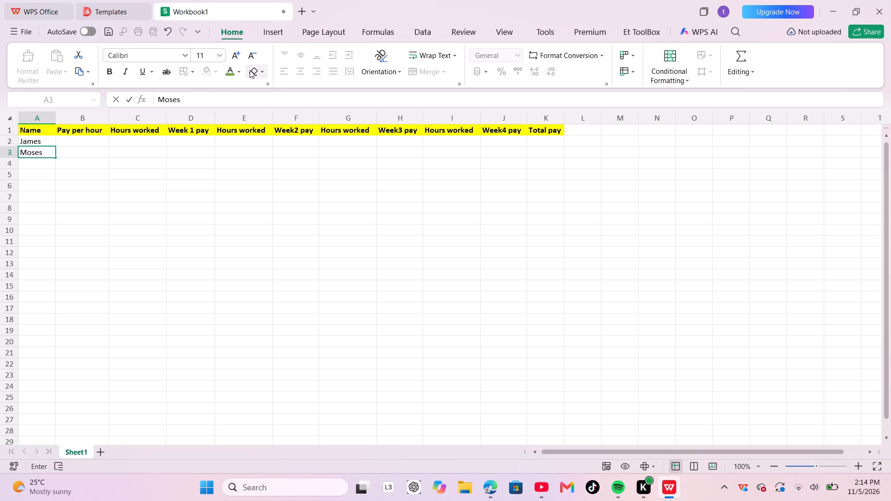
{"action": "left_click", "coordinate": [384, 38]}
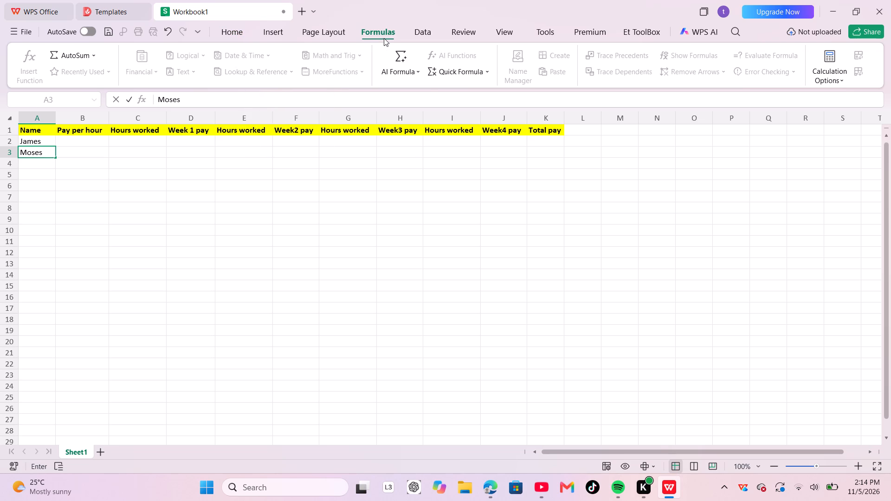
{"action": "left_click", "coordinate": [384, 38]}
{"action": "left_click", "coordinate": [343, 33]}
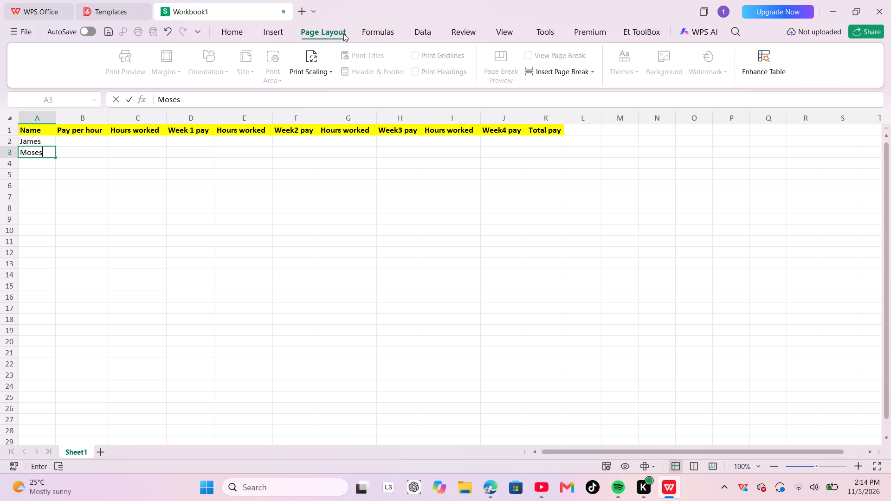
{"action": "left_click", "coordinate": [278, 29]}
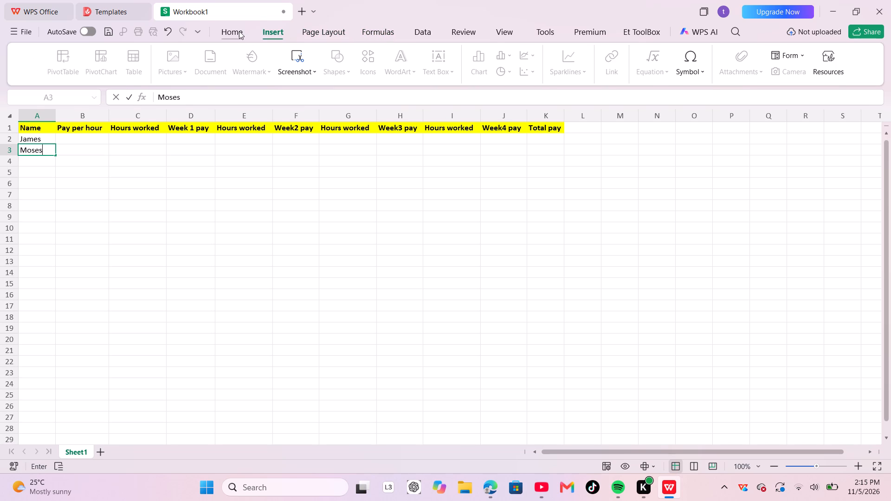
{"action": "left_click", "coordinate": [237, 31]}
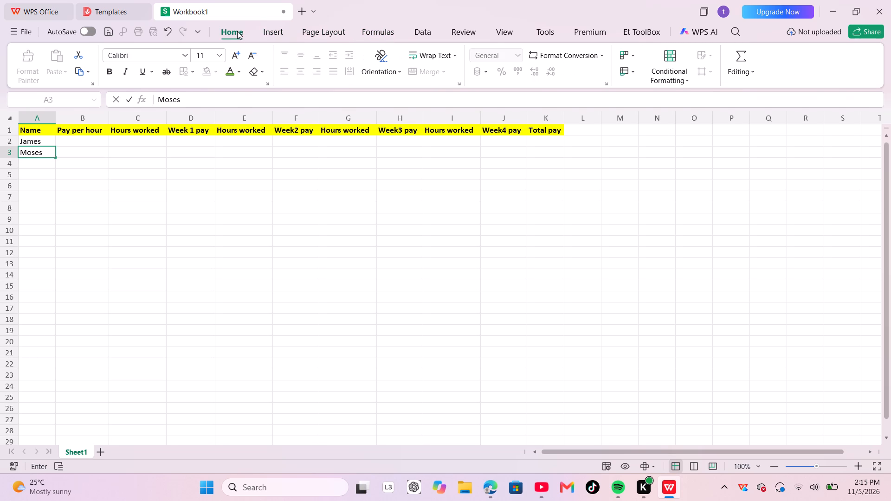
Enter the names Kelvin, Mellisa, Faith and Ruth in cells A4 to A7 of the Name column.
{"action": "left_click", "coordinate": [30, 161]}
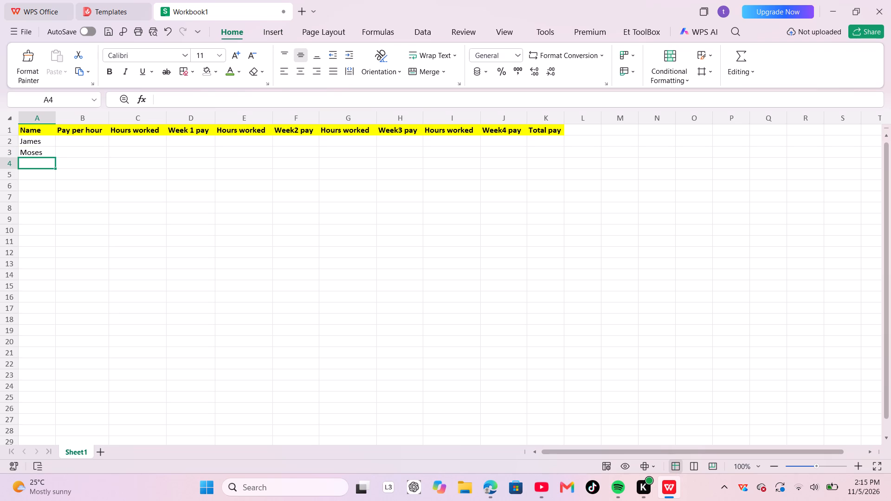
{"action": "type", "text": "elvin"}
{"action": "key", "text": "Return"}
{"action": "type", "text": "ell"}
{"action": "type", "text": "isa"}
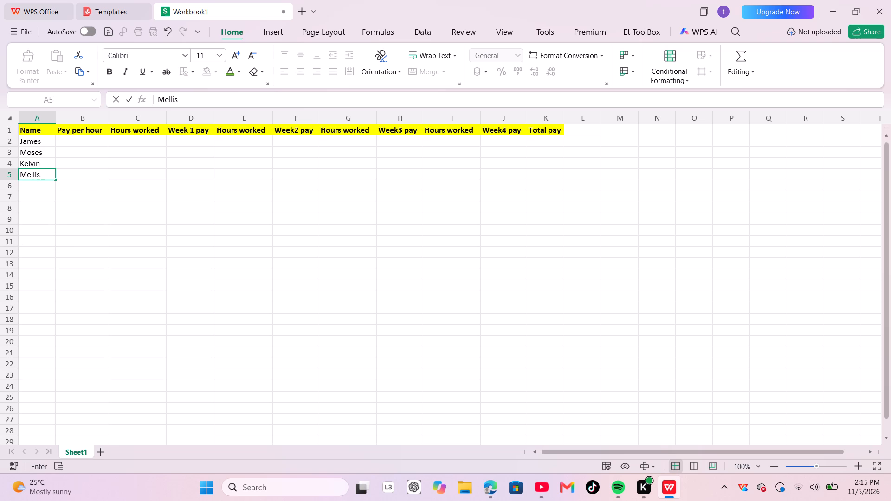
{"action": "key", "text": "Return"}
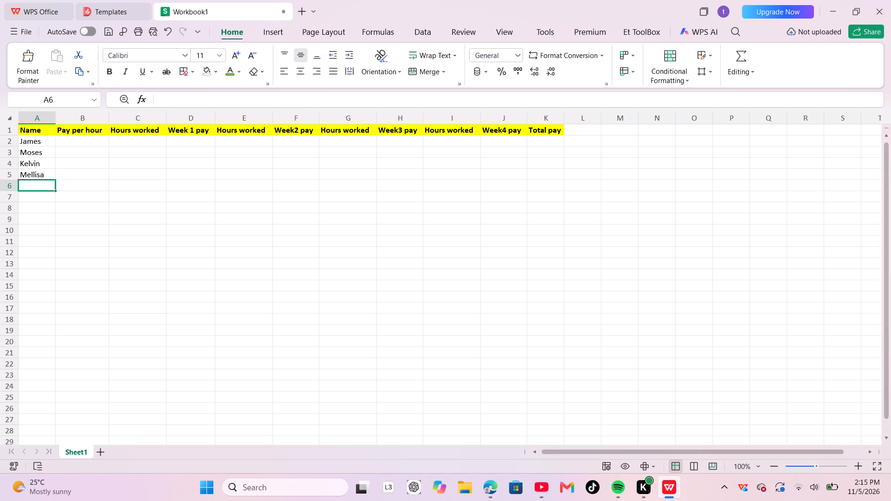
{"action": "type", "text": "ait"}
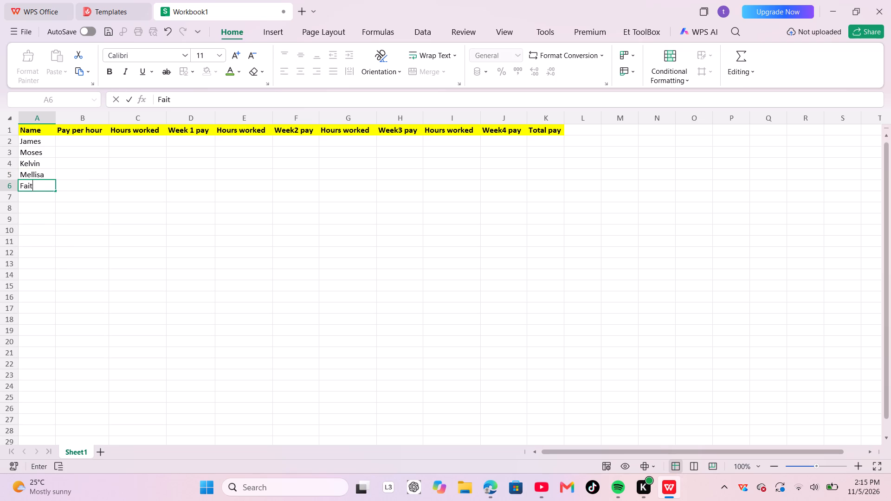
{"action": "key", "text": "h"}
{"action": "key", "text": "Return"}
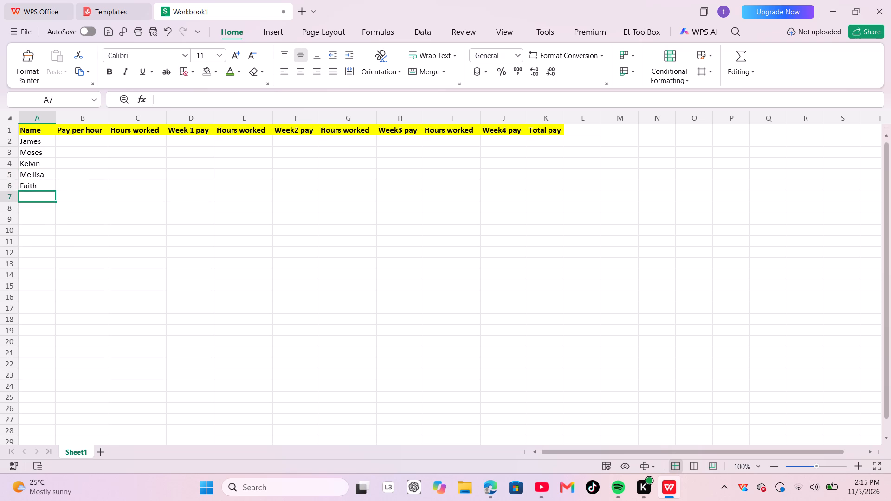
{"action": "type", "text": "uth"}
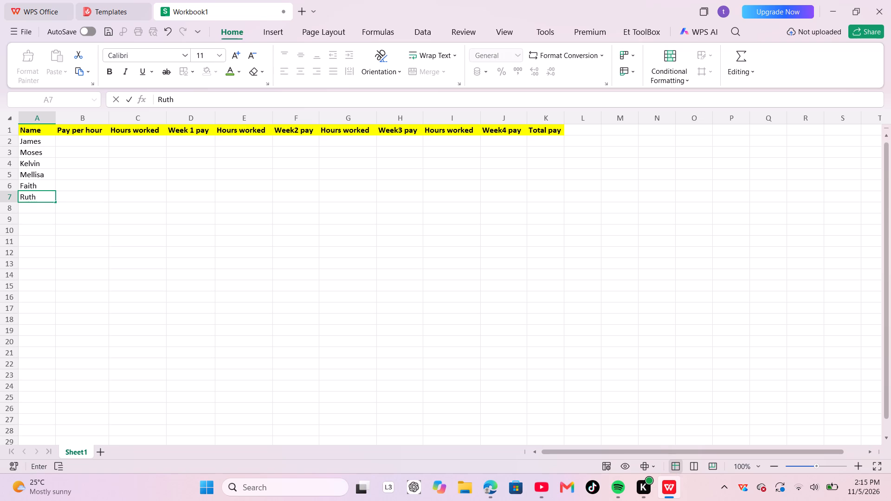
{"action": "key", "text": "Return"}
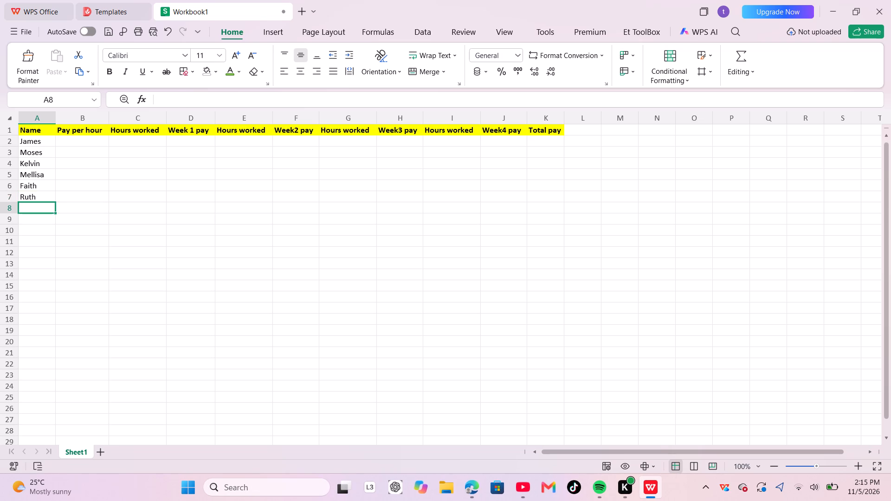
Enter the names Jeremy, Titus, Mitchelle, Ruth and Boaz in cells A8 to A12 of the Name column.
{"action": "key", "text": "j"}
{"action": "key", "text": "e"}
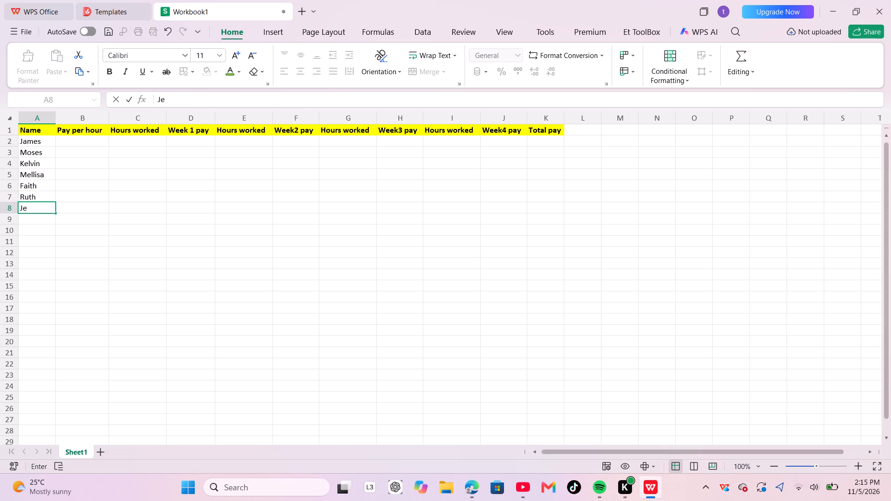
{"action": "type", "text": "remy"}
{"action": "key", "text": "Return"}
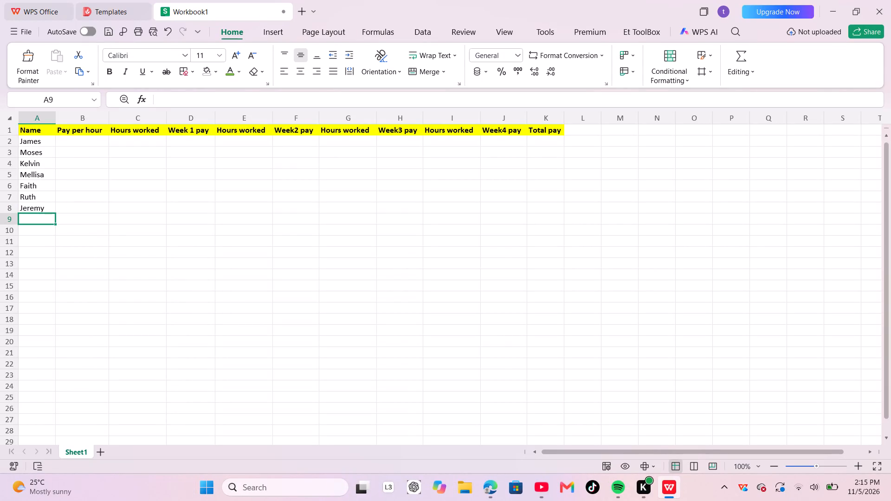
{"action": "type", "text": "itus"}
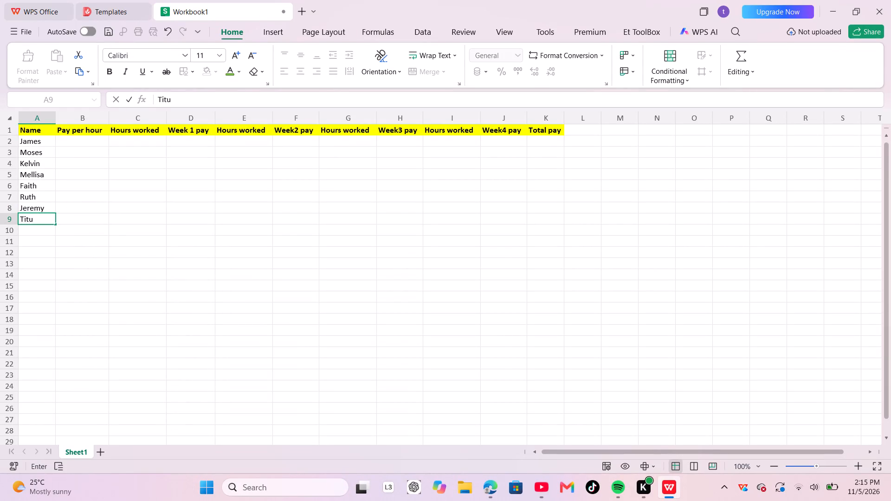
{"action": "key", "text": "Return"}
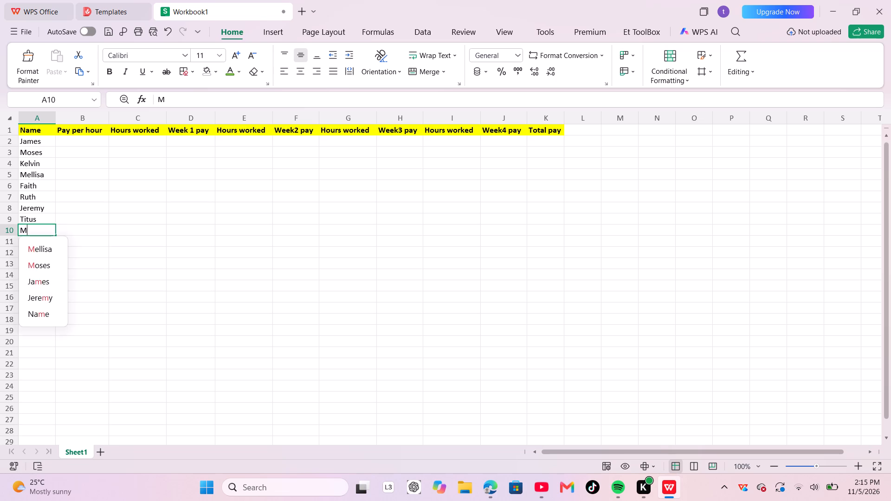
{"action": "type", "text": "itchelle"}
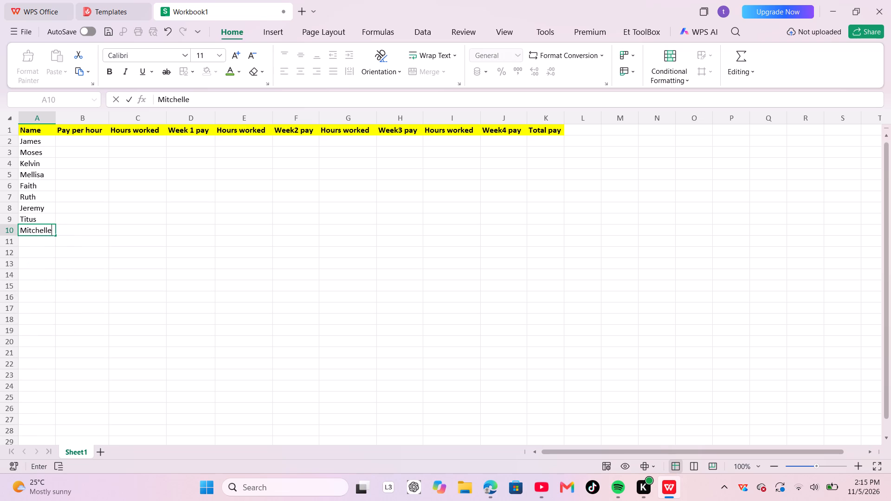
{"action": "key", "text": "Return"}
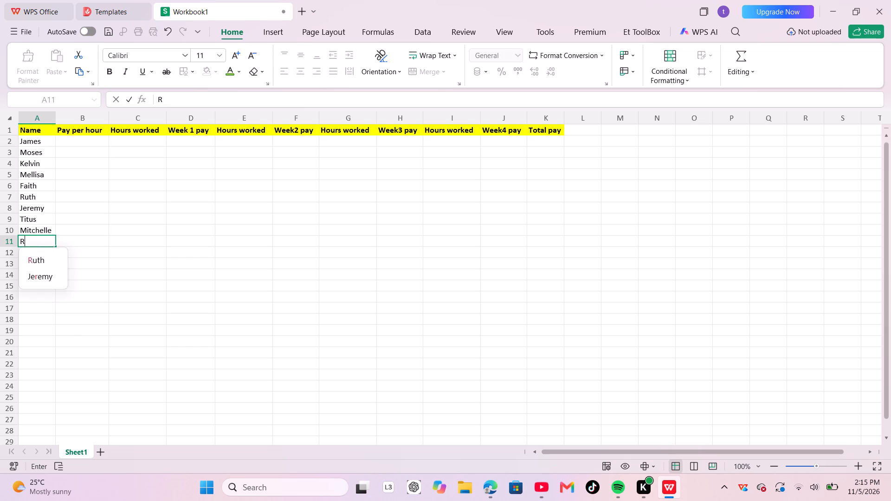
{"action": "type", "text": "uth"}
{"action": "key", "text": "Return"}
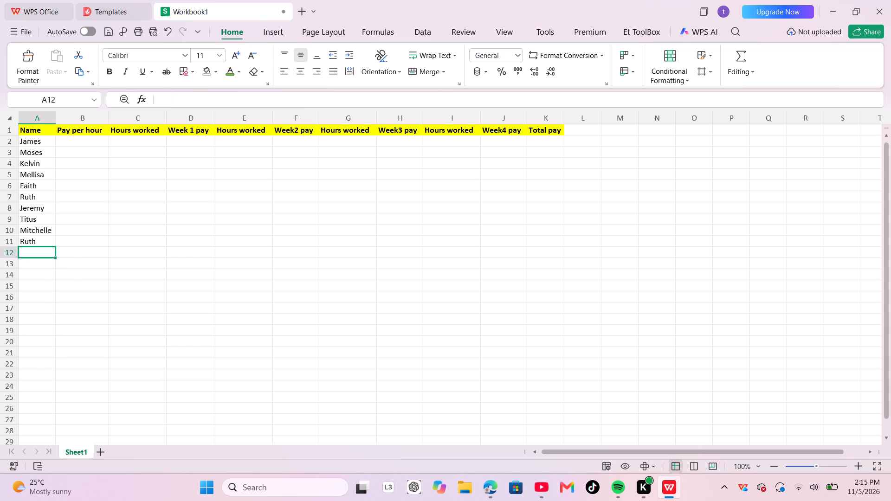
{"action": "type", "text": "oaz"}
{"action": "key", "text": "Return"}
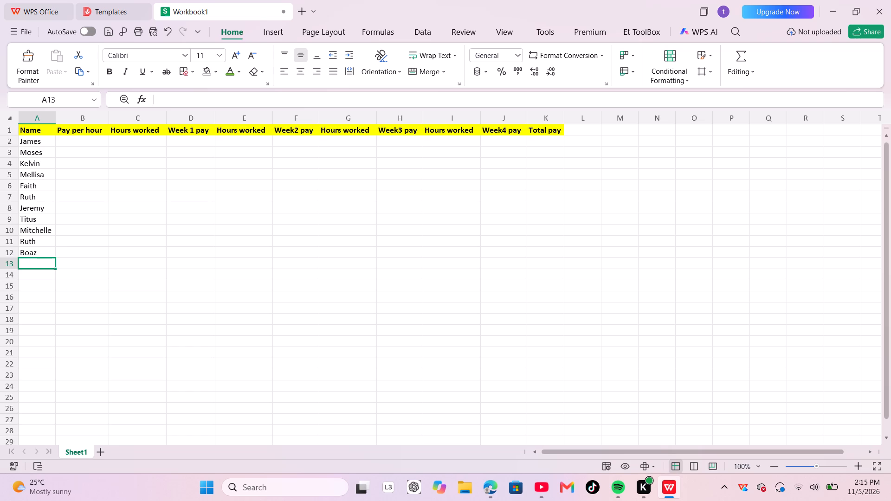
Enter the names David, Mercy, Brian and Mary in cells A13 to A16 of the Name column.
{"action": "key", "text": "a"}
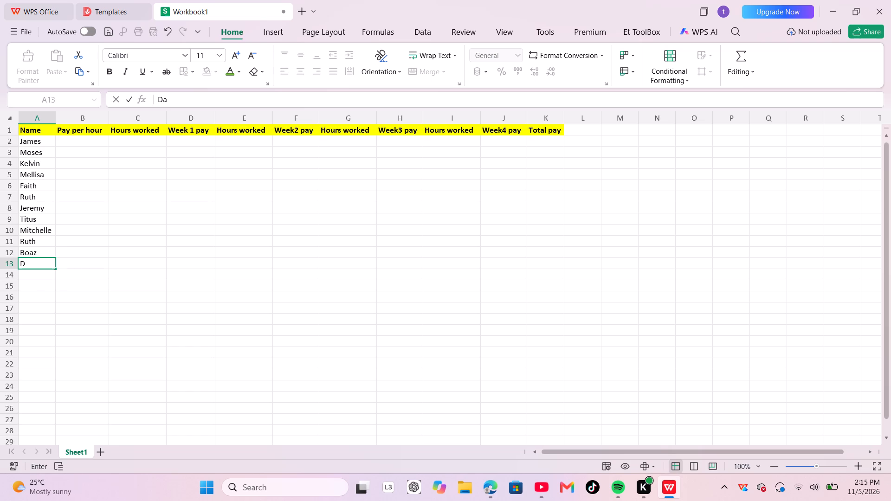
{"action": "type", "text": "vid"}
{"action": "key", "text": "Return"}
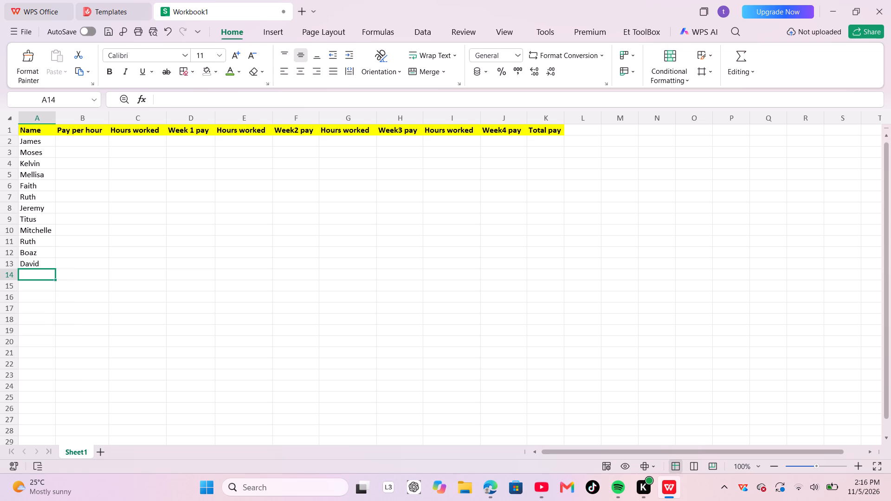
{"action": "type", "text": "ercy"}
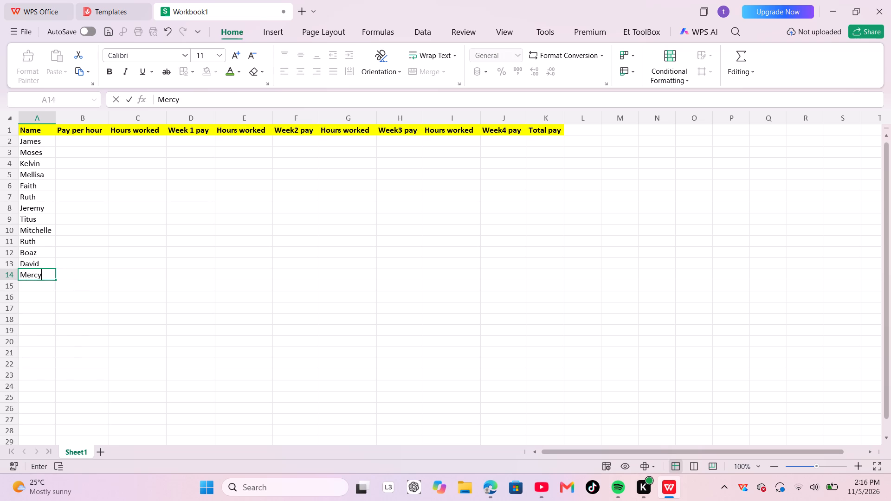
{"action": "key", "text": "Return"}
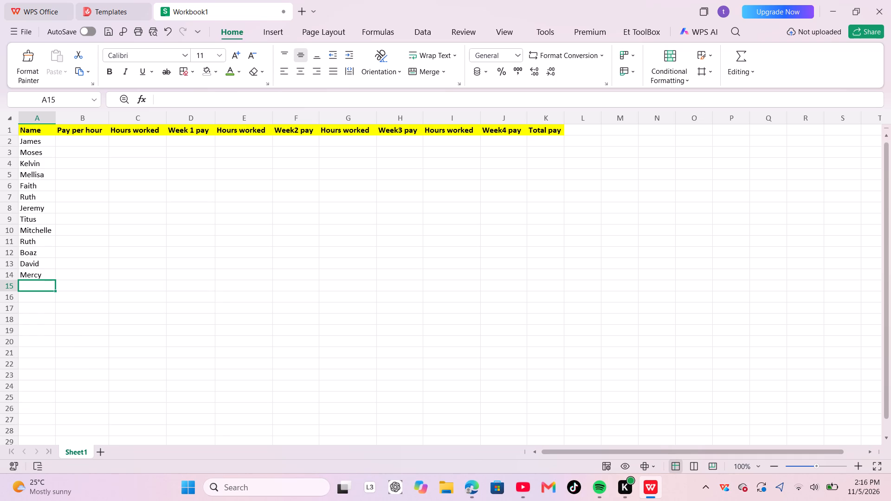
{"action": "type", "text": "rian"}
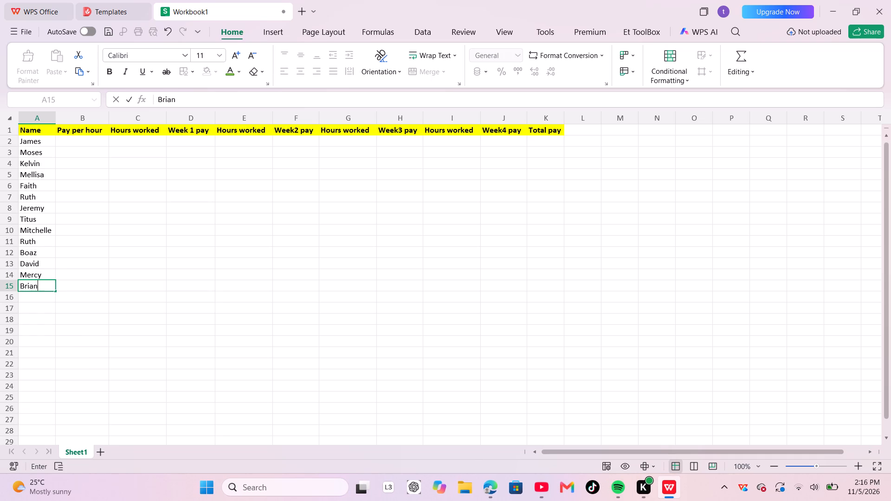
{"action": "key", "text": "Return"}
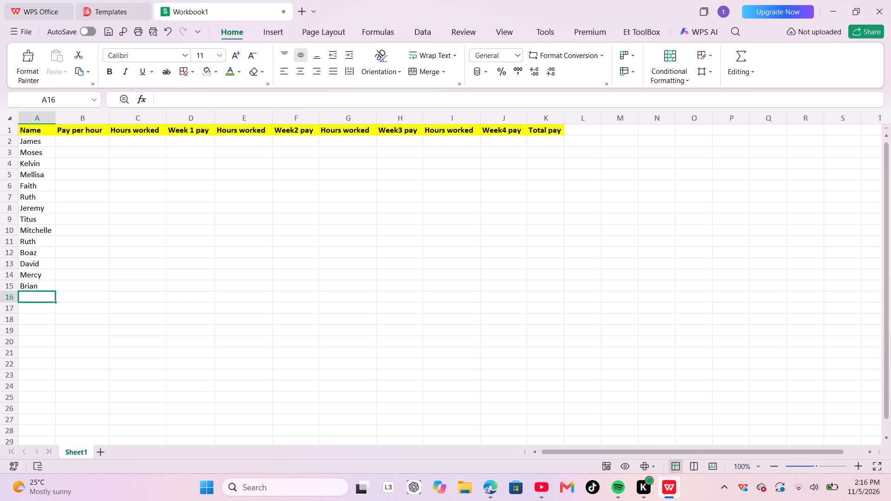
{"action": "type", "text": "ary"}
{"action": "key", "text": "Return"}
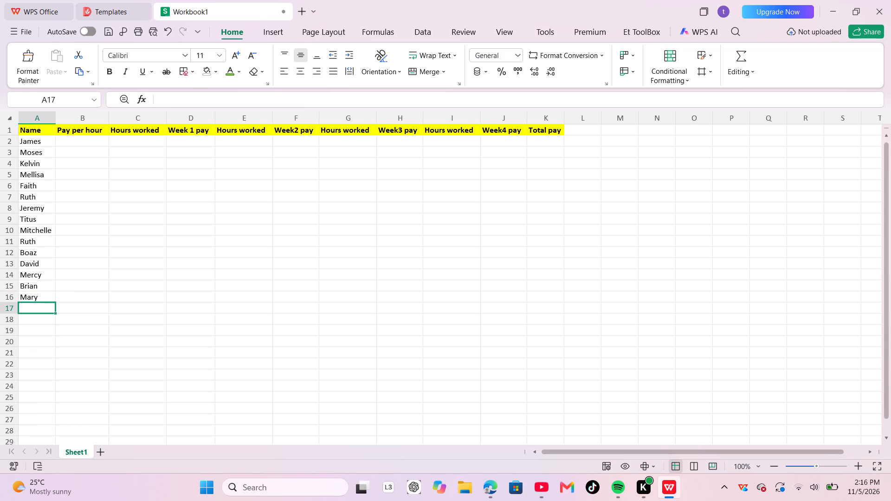
Fill in James's row with a pay per hour of 40$ in B2 and 40 hours worked in C2.
{"action": "left_click", "coordinate": [80, 143]}
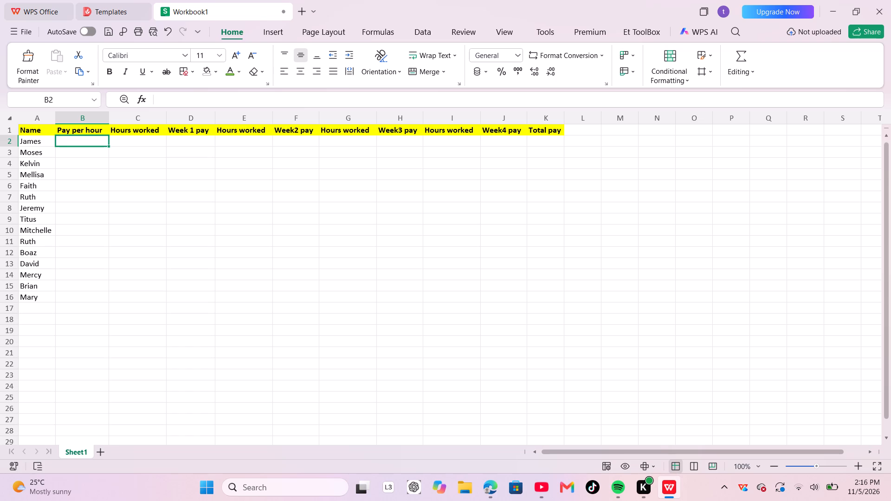
{"action": "type", "text": "40"}
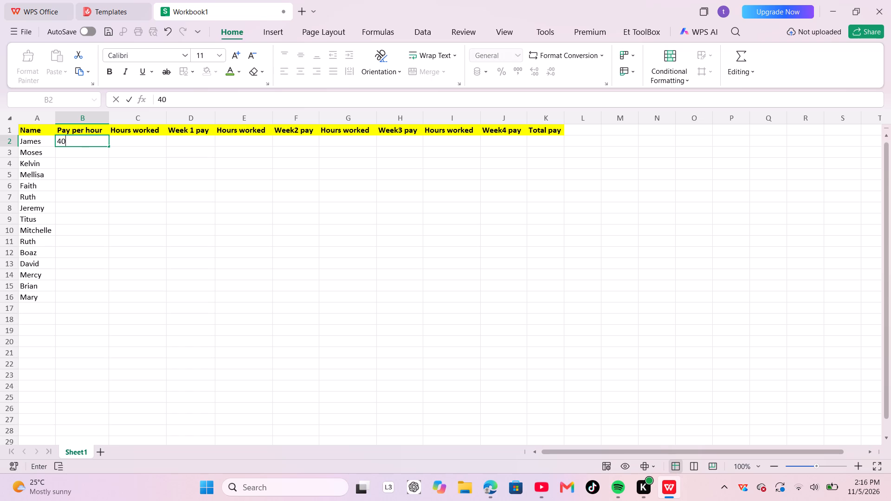
{"action": "key", "text": "shift+dollar"}
{"action": "left_click", "coordinate": [128, 141]}
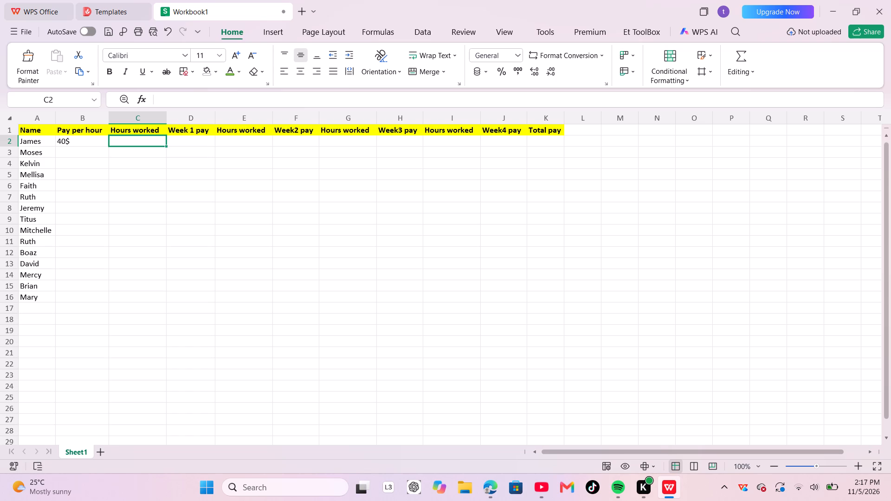
{"action": "type", "text": "40"}
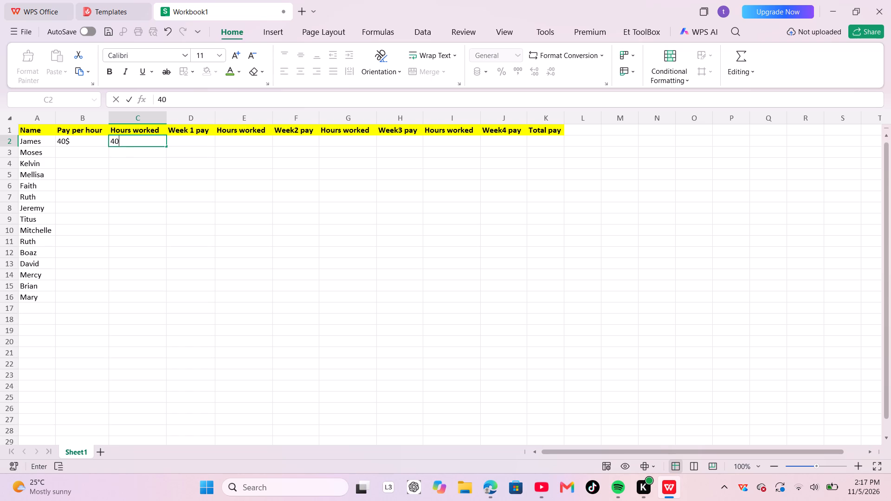
Enter the formula =B2+C2 in D2 for James's Week 1 pay and reselect that cell.
{"action": "left_click", "coordinate": [183, 141]}
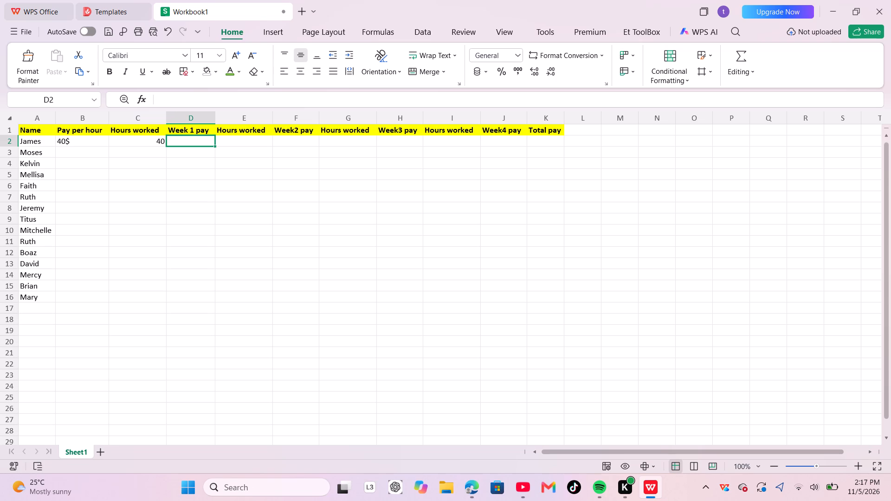
{"action": "key", "text": "equal"}
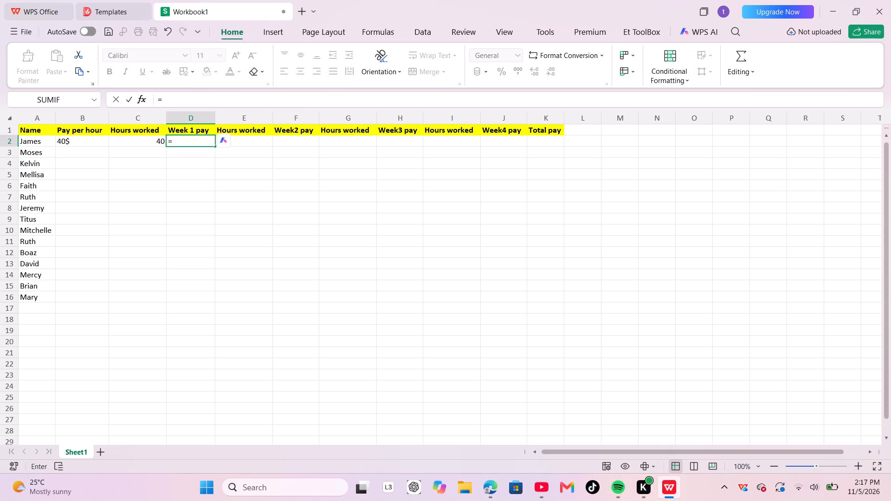
{"action": "type", "text": "B2"}
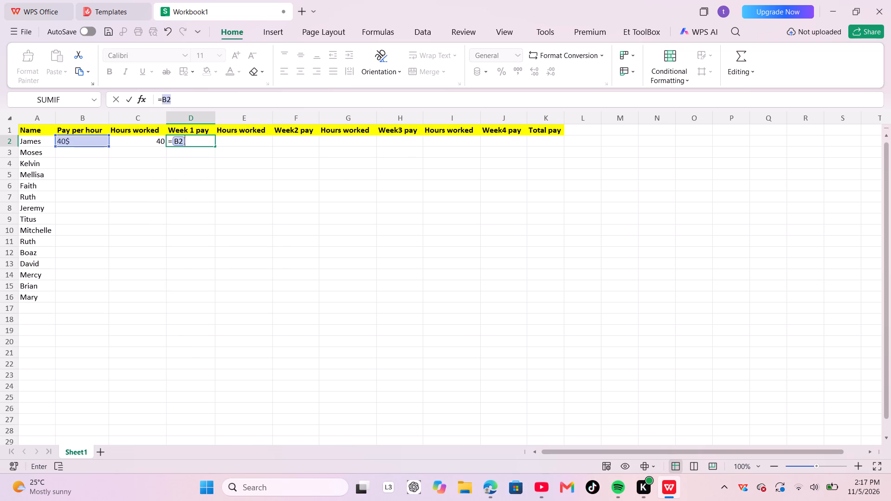
{"action": "key", "text": "shift+plus"}
{"action": "type", "text": "C2"}
{"action": "key", "text": "Return"}
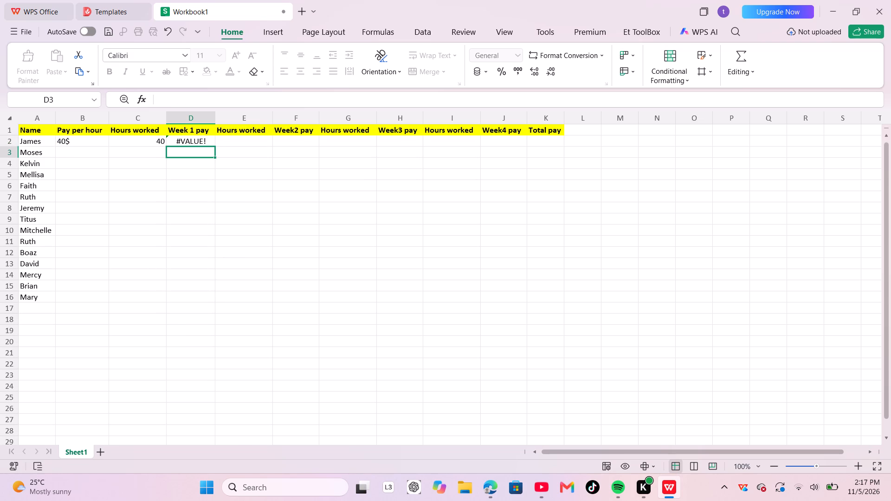
{"action": "left_click", "coordinate": [183, 141]}
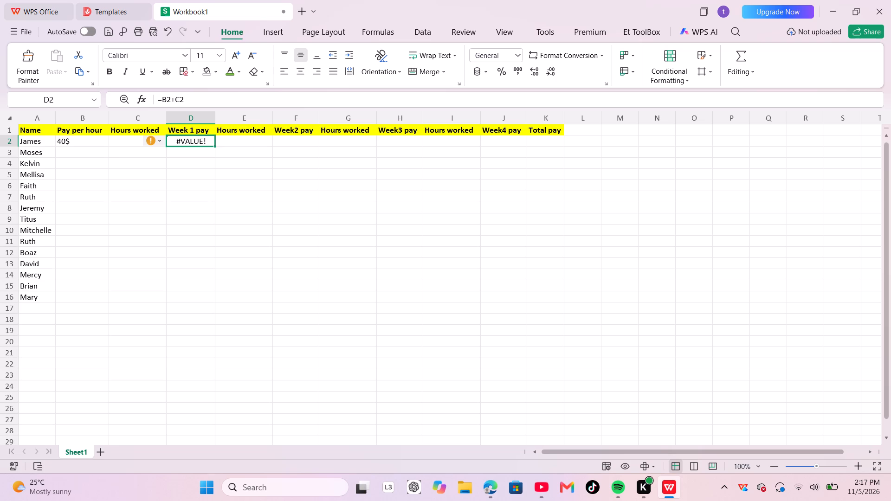
Replace James's pay per hour in B2 with the plain number 40.
{"action": "left_click", "coordinate": [84, 137]}
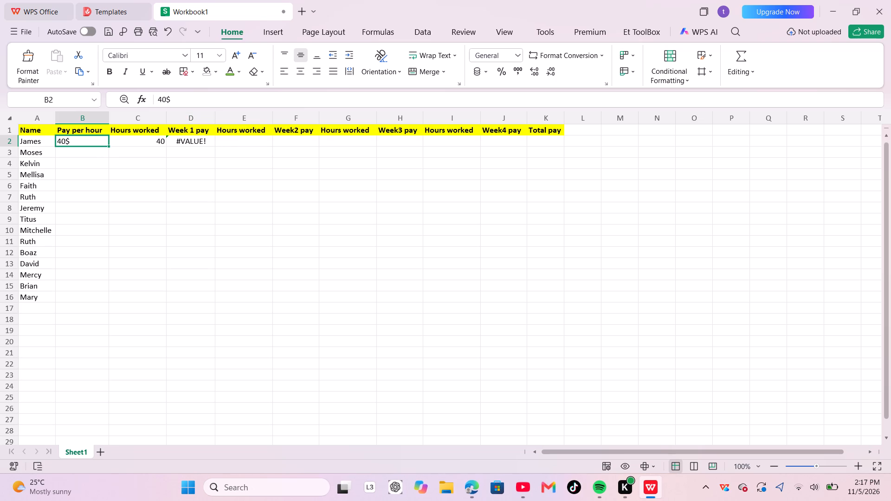
{"action": "key", "text": "4"}
{"action": "key", "text": "0"}
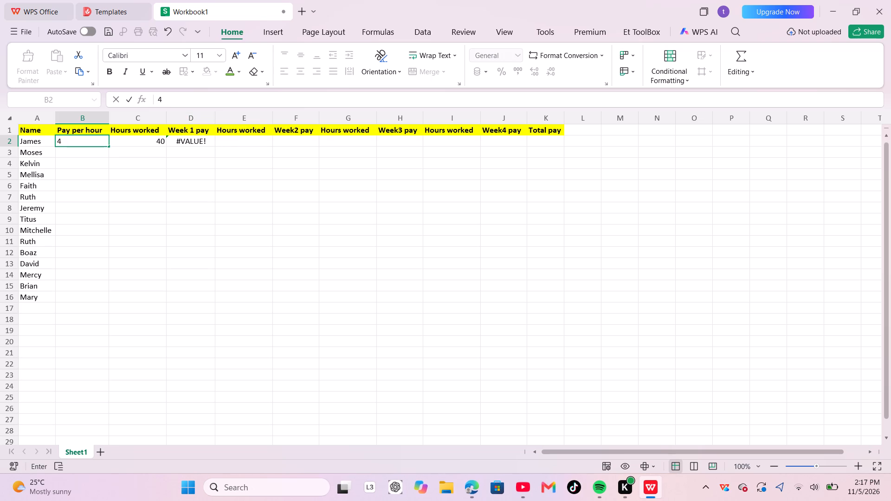
Replace James's Week 1 pay formula in D2 with =B2*C2.
{"action": "left_click", "coordinate": [191, 140]}
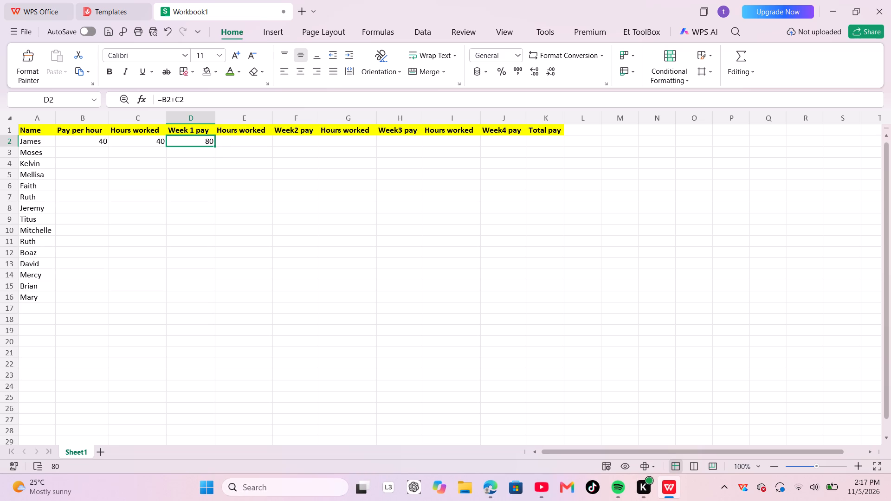
{"action": "key", "text": "BackSpace"}
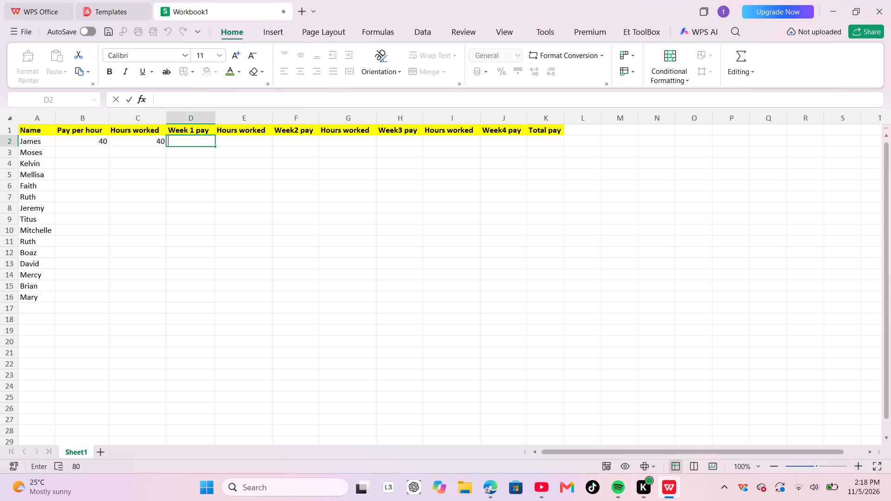
{"action": "type", "text": "B2"}
{"action": "key", "text": "BackSpace"}
{"action": "key", "text": "BackSpace"}
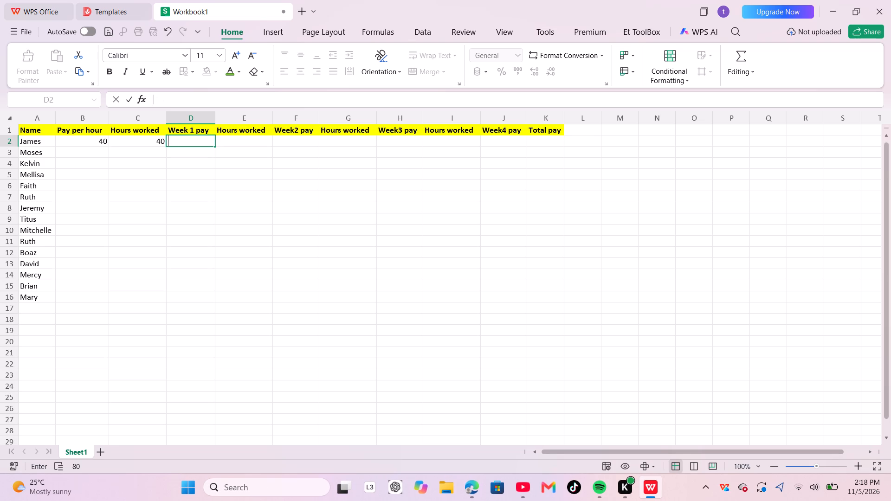
{"action": "key", "text": "equal"}
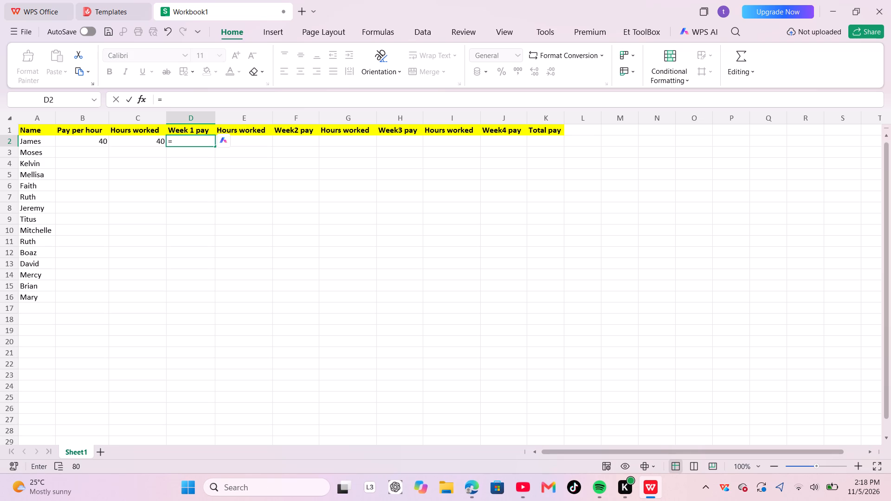
{"action": "key", "text": "b"}
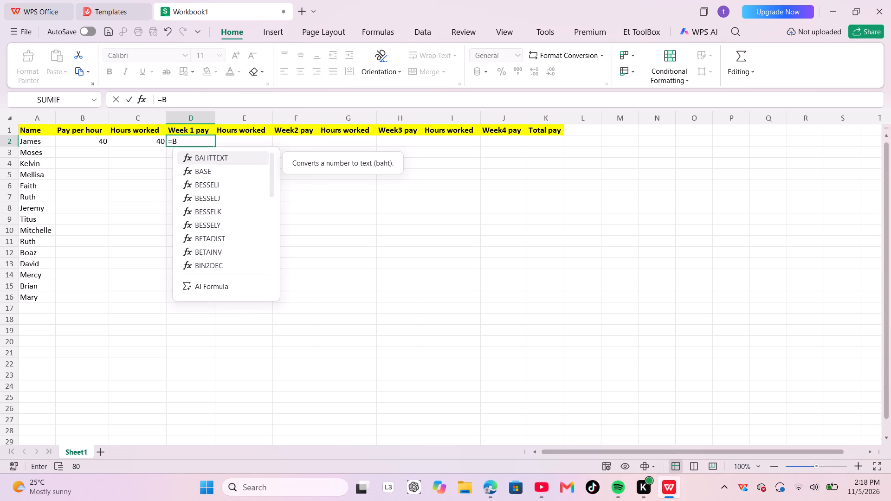
{"action": "key", "text": "2"}
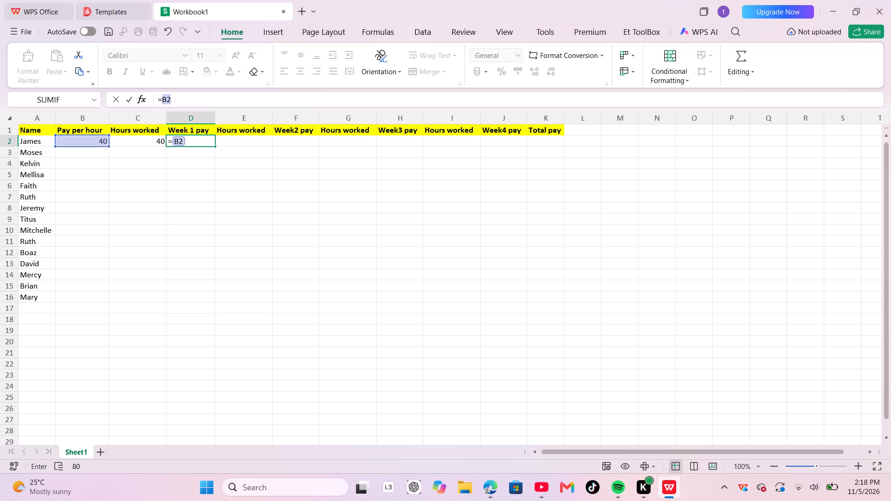
{"action": "key", "text": "shift+asterisk"}
{"action": "type", "text": "C2"}
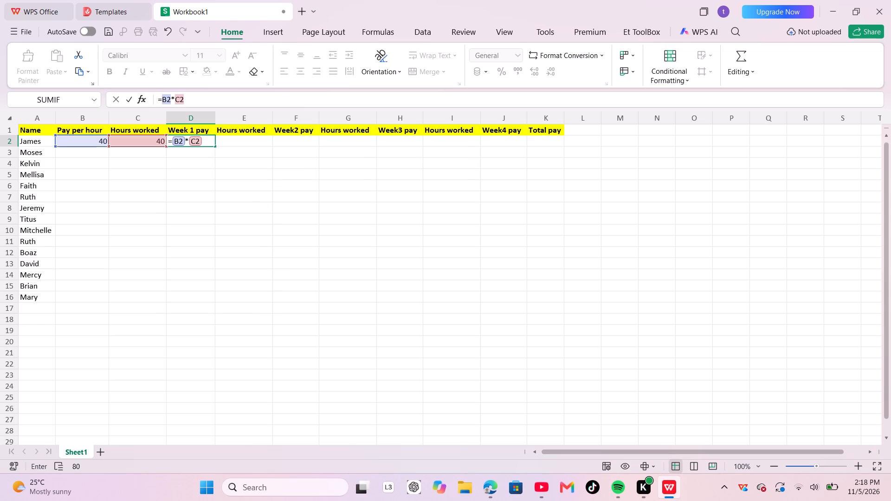
{"action": "key", "text": "Return"}
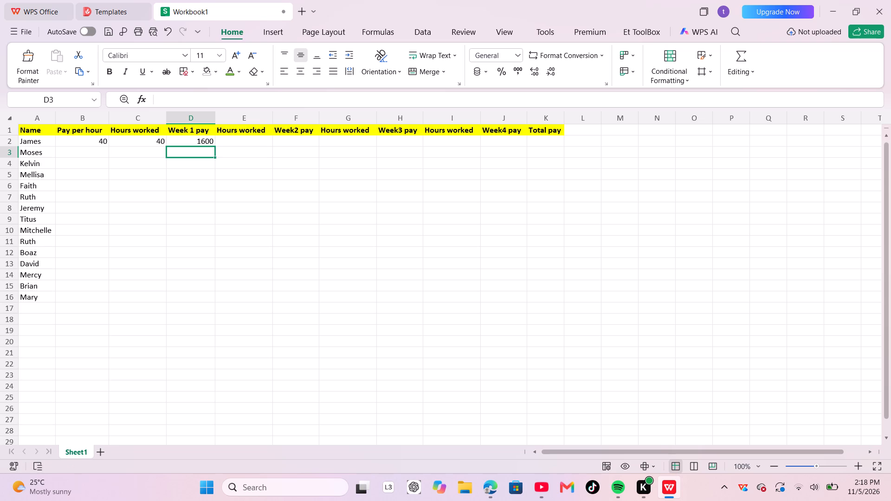
Enter hourly pay of 34, 33, 25, 34 and 33 in B3 to B7, for Moses through the first Ruth.
{"action": "left_click", "coordinate": [85, 152]}
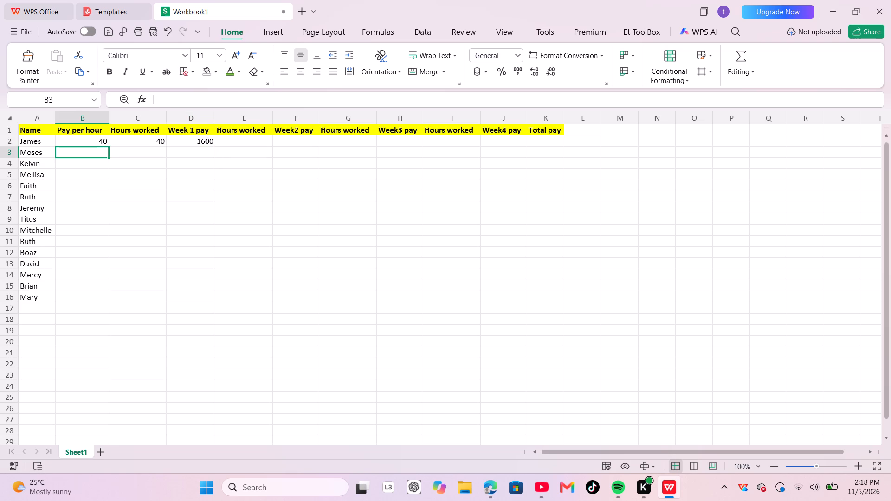
{"action": "key", "text": "3"}
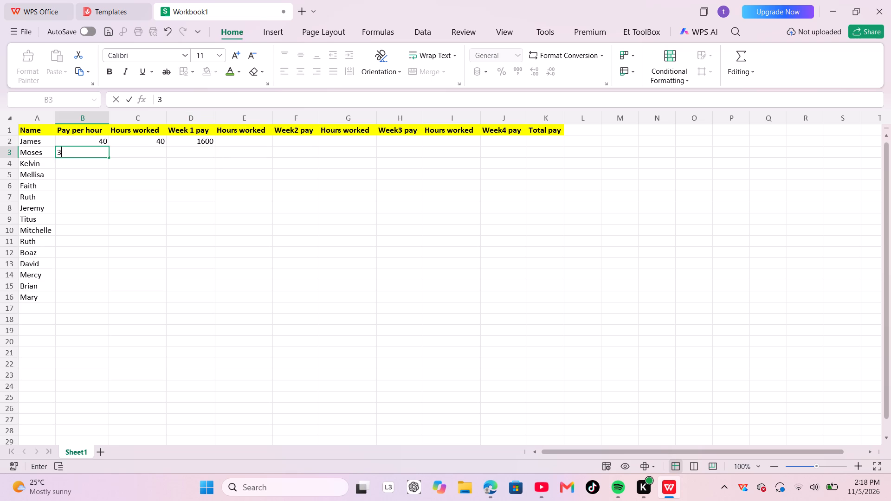
{"action": "key", "text": "4"}
{"action": "key", "text": "Return"}
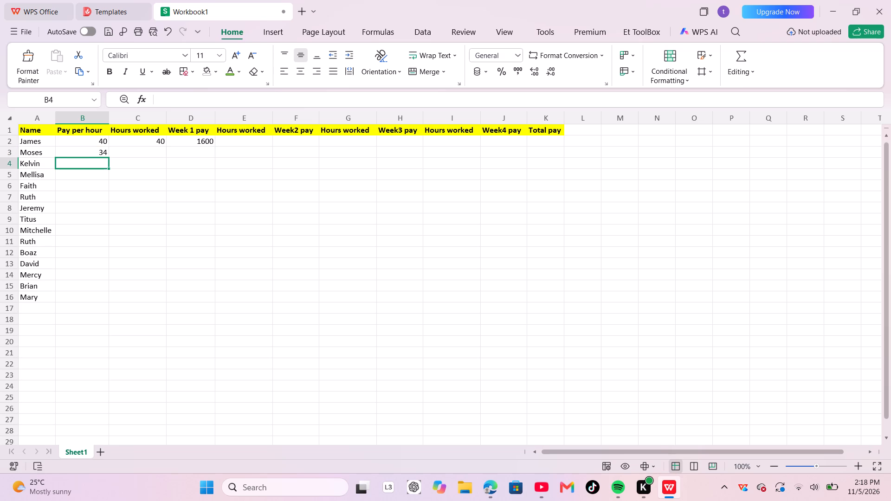
{"action": "type", "text": "33"}
{"action": "key", "text": "Return"}
{"action": "type", "text": "25"}
{"action": "key", "text": "Return"}
{"action": "type", "text": "34"}
{"action": "key", "text": "Return"}
{"action": "type", "text": "33"}
{"action": "key", "text": "Return"}
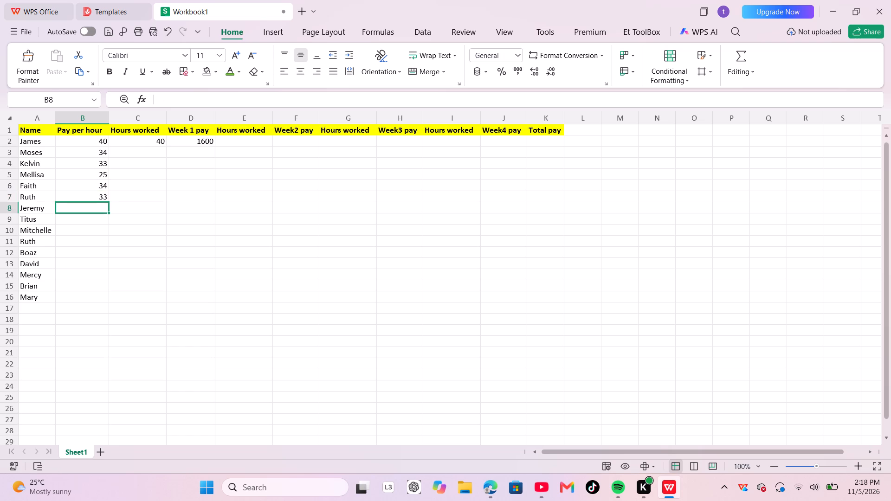
Enter hourly pay of 27, 33, 34, 365 and 35 in B8 to B12, for Jeremy through Boaz.
{"action": "type", "text": "27"}
{"action": "key", "text": "shift+Return"}
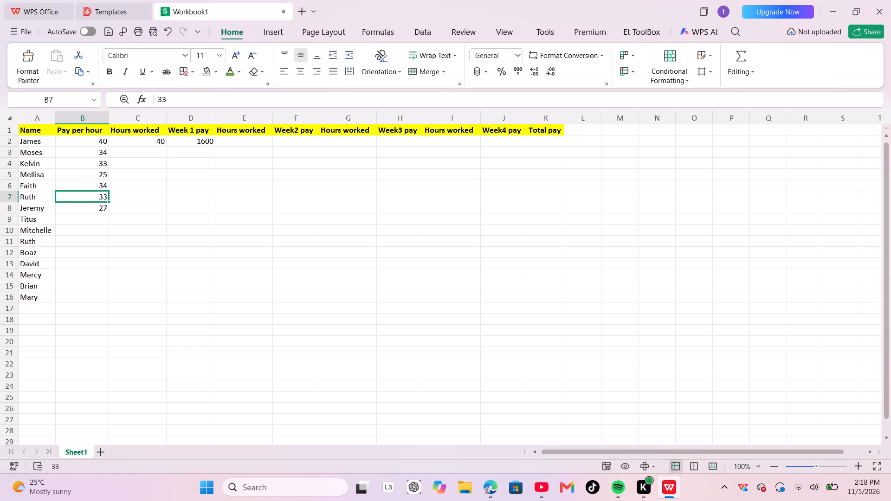
{"action": "left_click", "coordinate": [86, 218]}
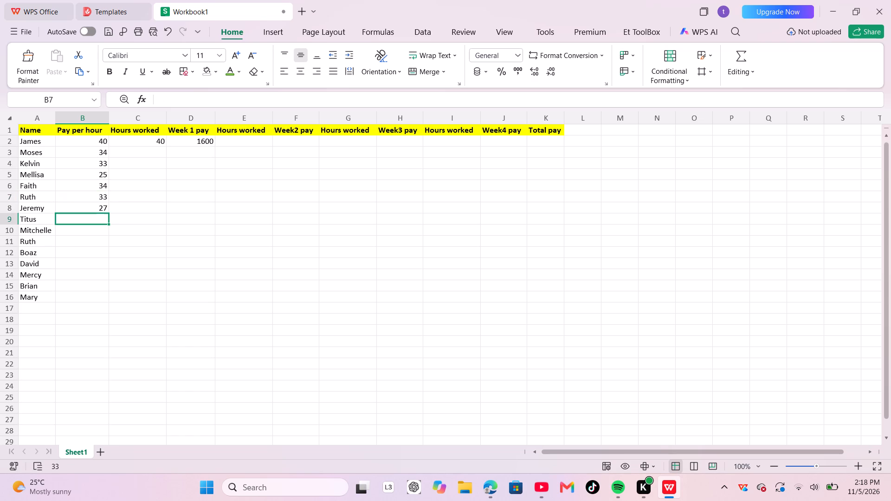
{"action": "type", "text": "33"}
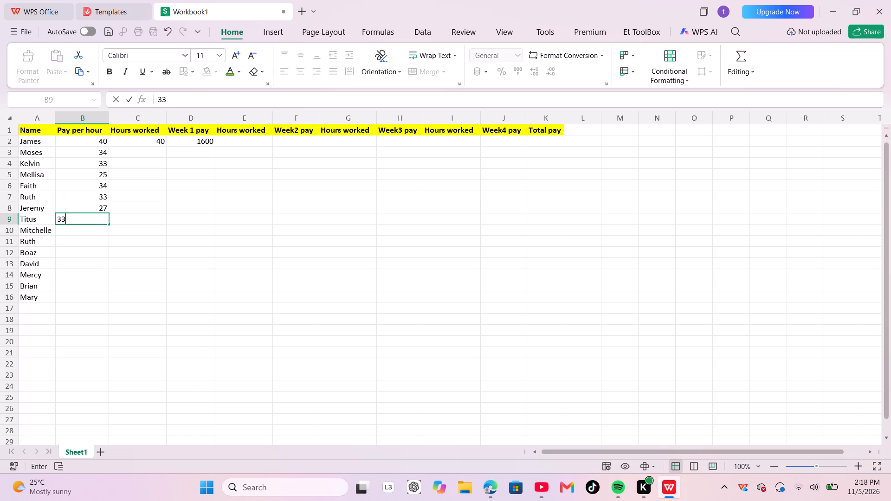
{"action": "key", "text": "Return"}
{"action": "type", "text": "34"}
{"action": "key", "text": "Return"}
{"action": "type", "text": "365"}
{"action": "key", "text": "Return"}
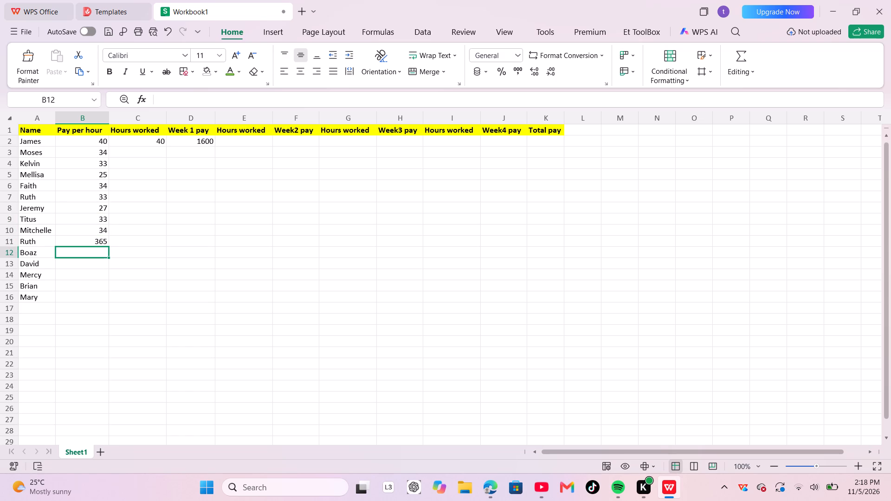
{"action": "type", "text": "35"}
{"action": "key", "text": "Return"}
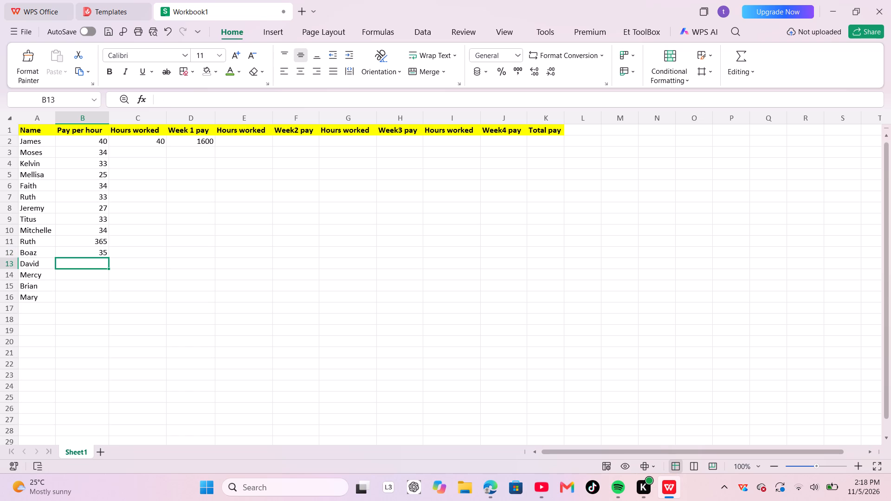
Enter hourly pay of 40, 38, 38 and 39 in B13 to B16, for David, Mercy, Brian and Mary.
{"action": "key", "text": "4"}
{"action": "key", "text": "0"}
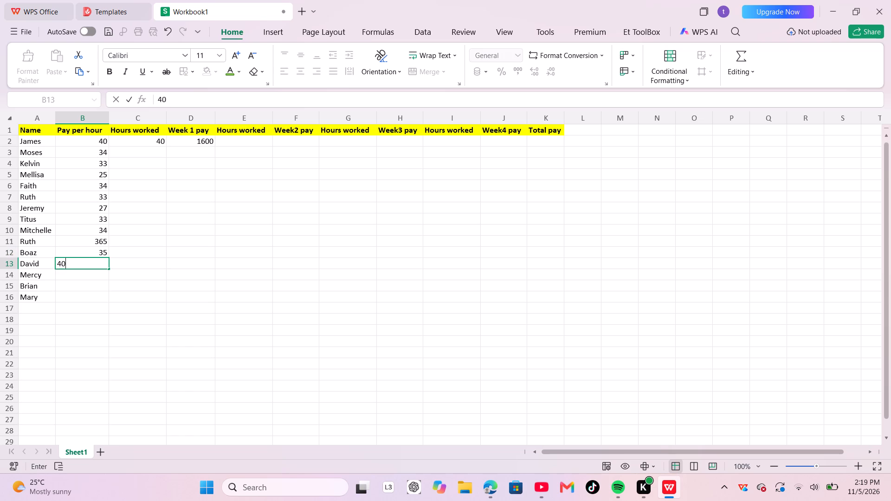
{"action": "key", "text": "Return"}
{"action": "key", "text": "3"}
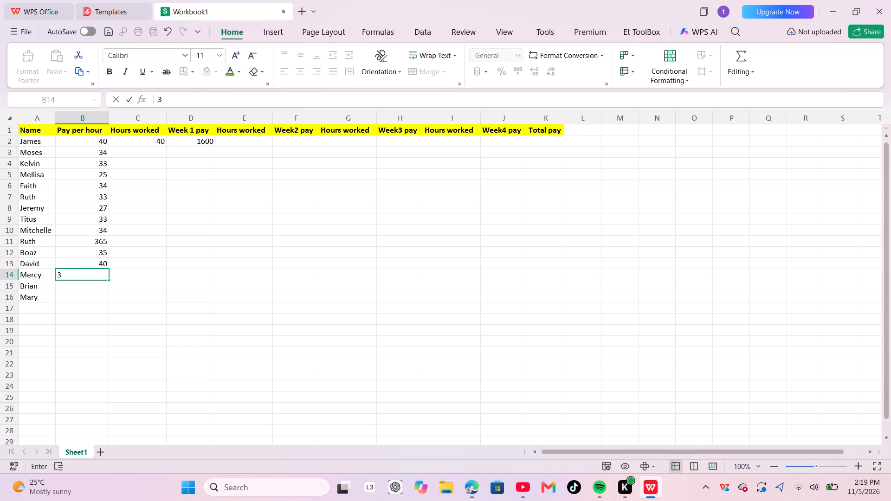
{"action": "key", "text": "8"}
{"action": "key", "text": "Return"}
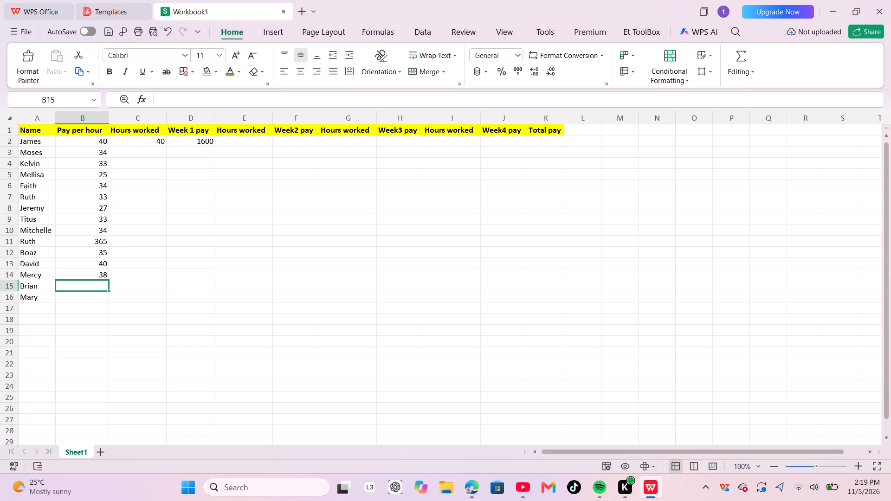
{"action": "type", "text": "389"}
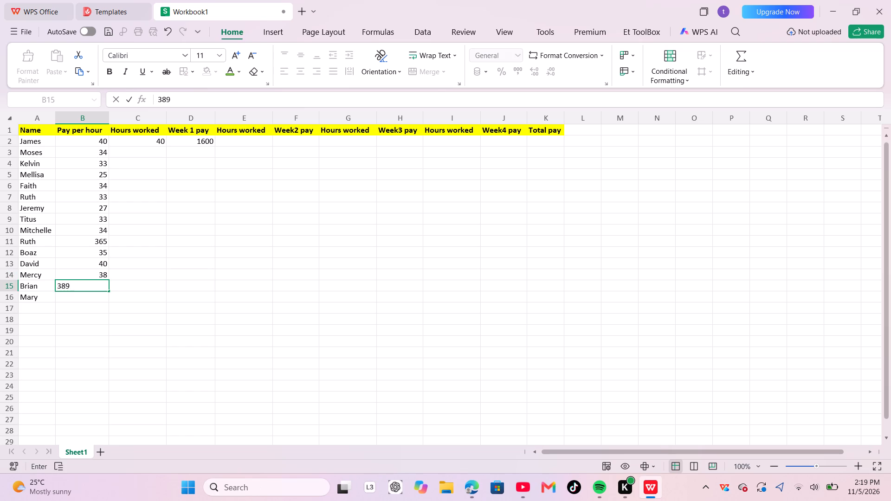
{"action": "key", "text": "BackSpace"}
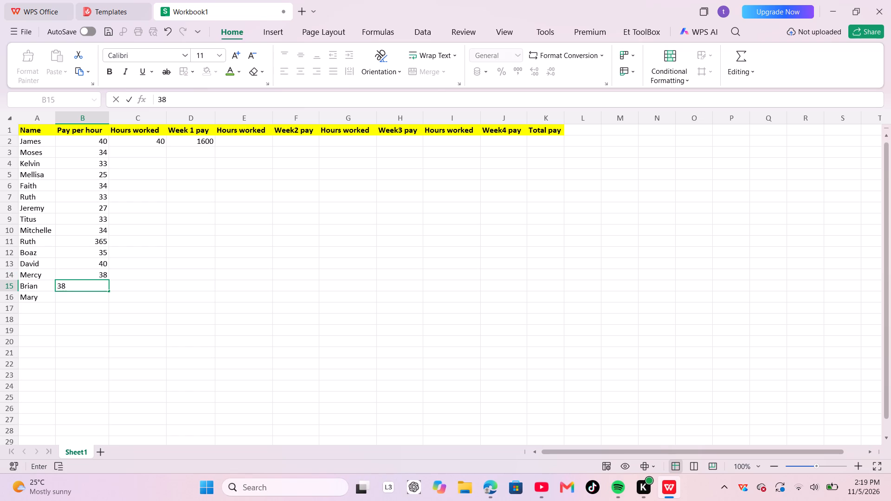
{"action": "key", "text": "Return"}
{"action": "key", "text": "3"}
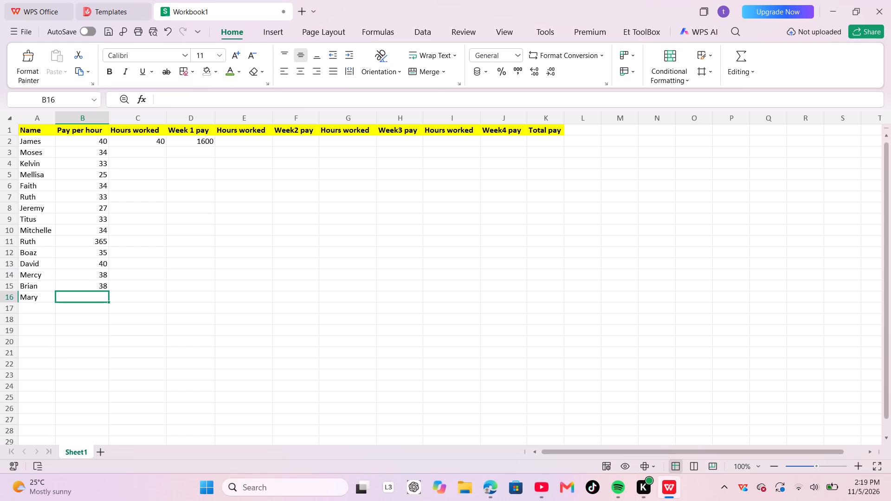
{"action": "key", "text": "9"}
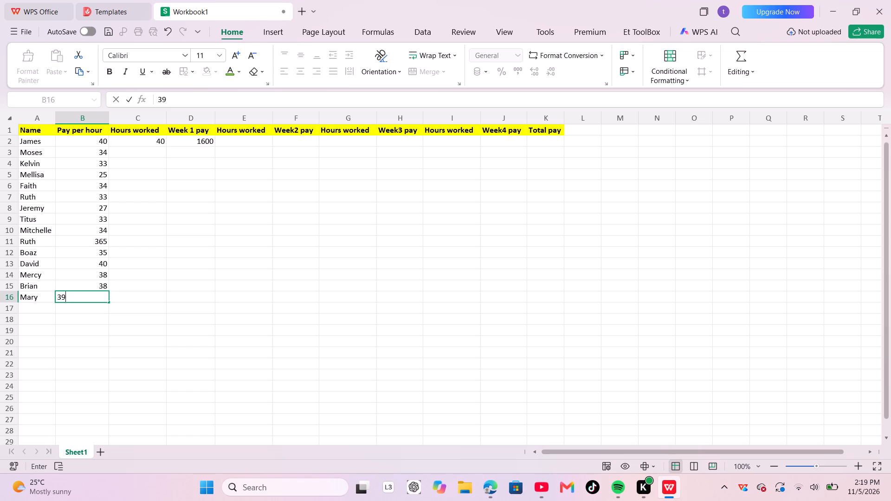
{"action": "key", "text": "Return"}
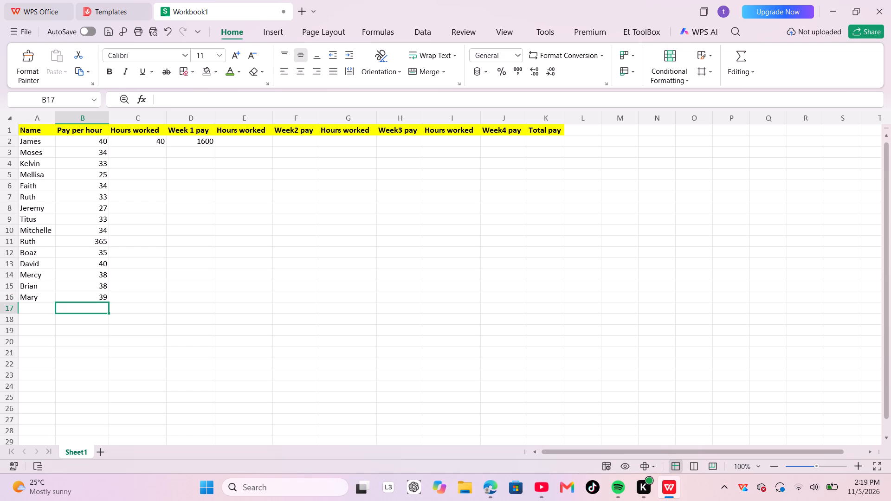
Correct the pay per hour in B11, for the second Ruth, to 36.
{"action": "left_click", "coordinate": [103, 239]}
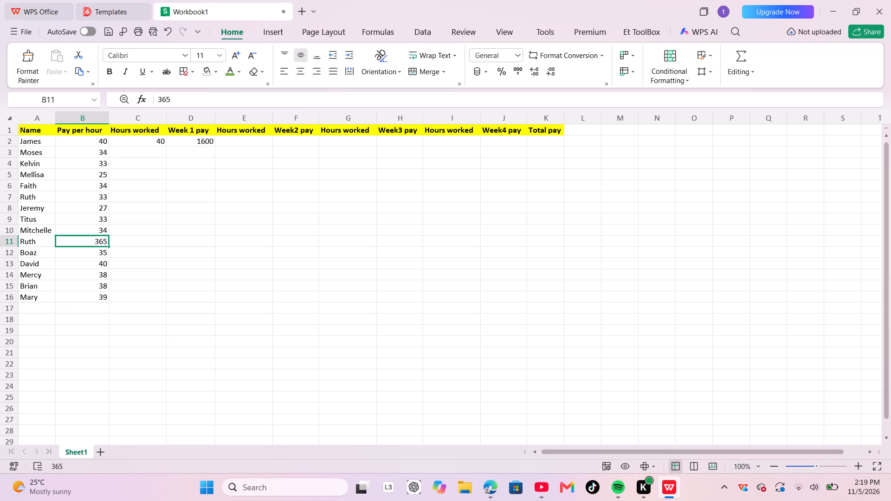
{"action": "type", "text": "36"}
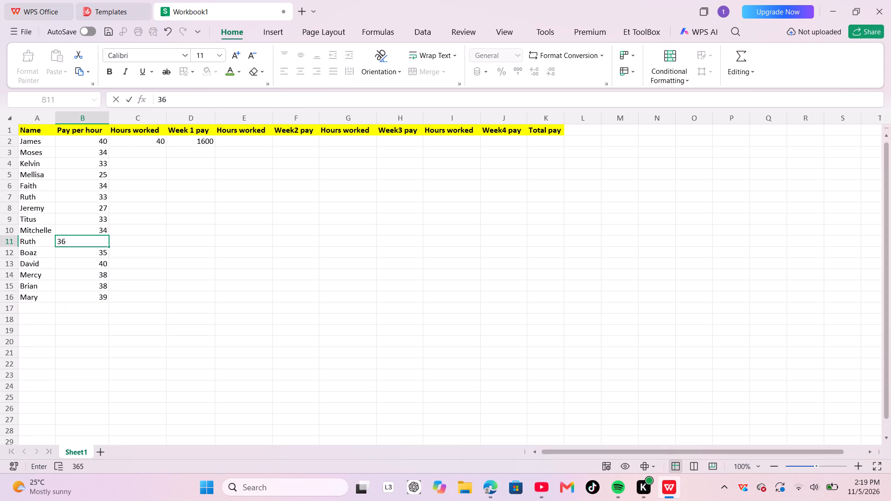
{"action": "key", "text": "Return"}
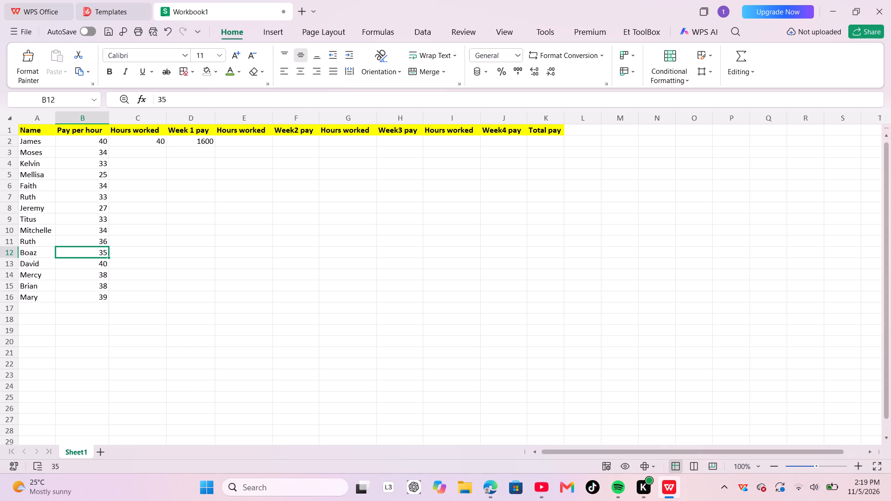
Enter week 1 hours worked of 33, 34, 32, 40 and 37 in C3 to C7, for Moses through the first Ruth.
{"action": "left_click", "coordinate": [158, 148]}
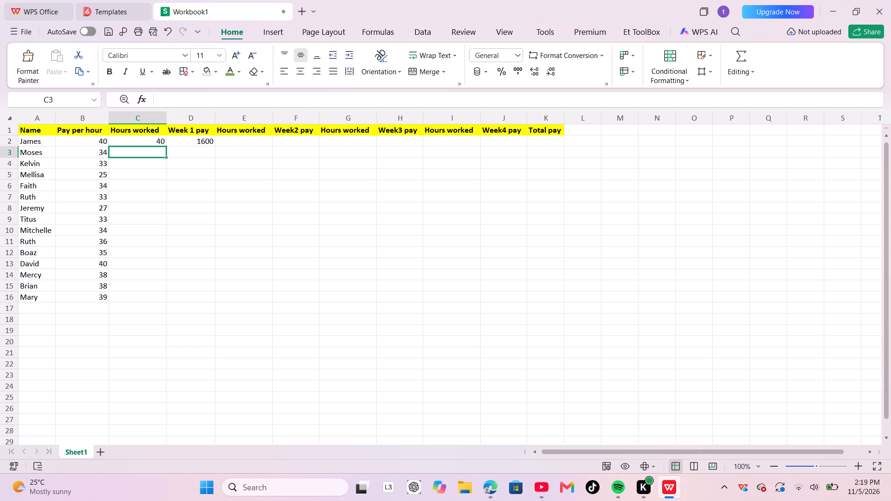
{"action": "type", "text": "33"}
{"action": "key", "text": "Return"}
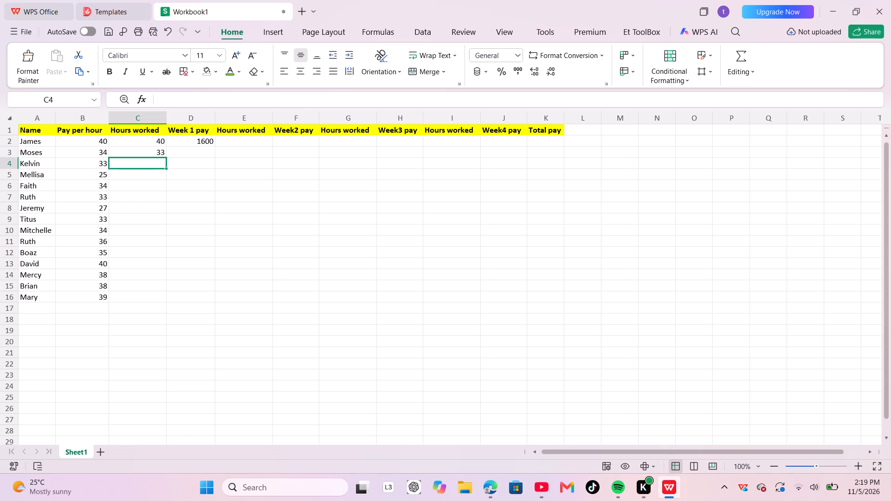
{"action": "type", "text": "34"}
{"action": "key", "text": "Return"}
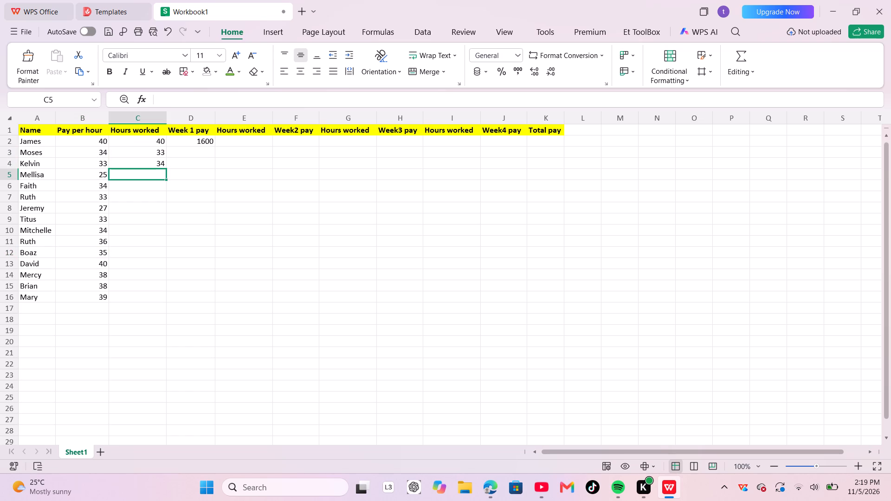
{"action": "key", "text": "3"}
{"action": "key", "text": "2"}
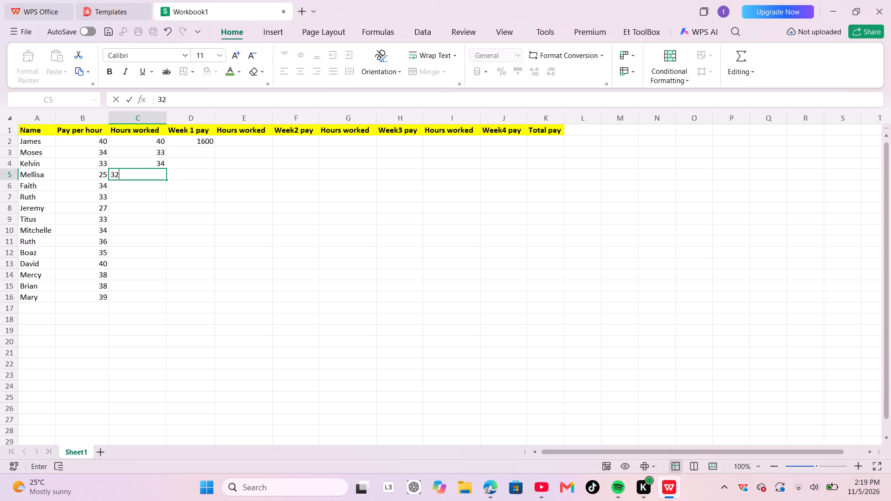
{"action": "key", "text": "Return"}
{"action": "type", "text": "40"}
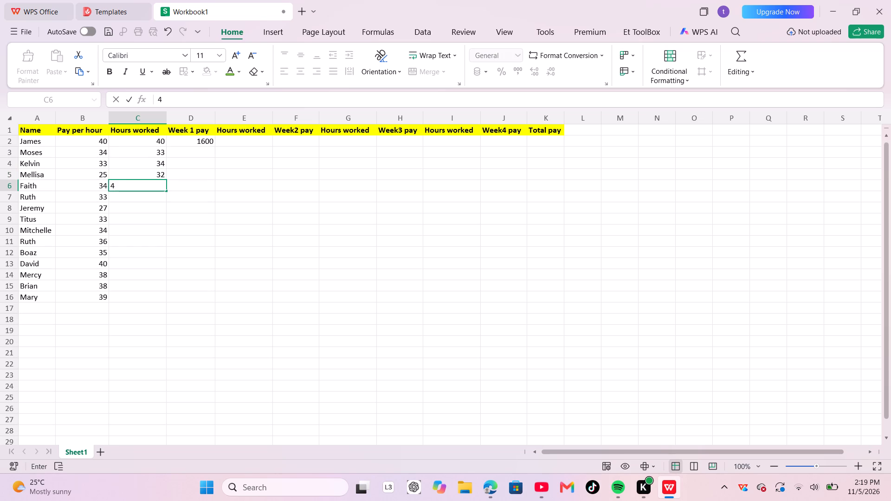
{"action": "key", "text": "Return"}
{"action": "type", "text": "37"}
{"action": "key", "text": "Return"}
Enter week 1 hours worked of 36, 35, 33, 38 and 39 in C8 to C12, for Jeremy through Boaz.
{"action": "type", "text": "36"}
{"action": "key", "text": "Return"}
{"action": "type", "text": "35"}
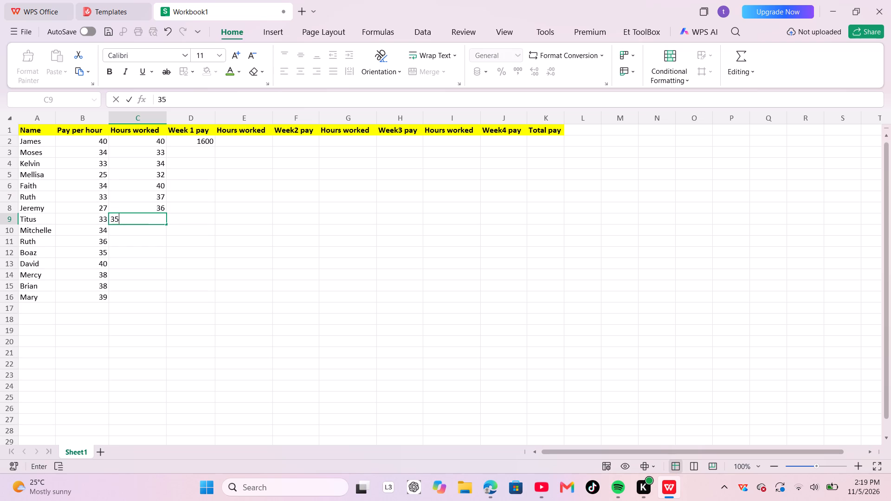
{"action": "key", "text": "Return"}
{"action": "type", "text": "33"}
{"action": "key", "text": "Return"}
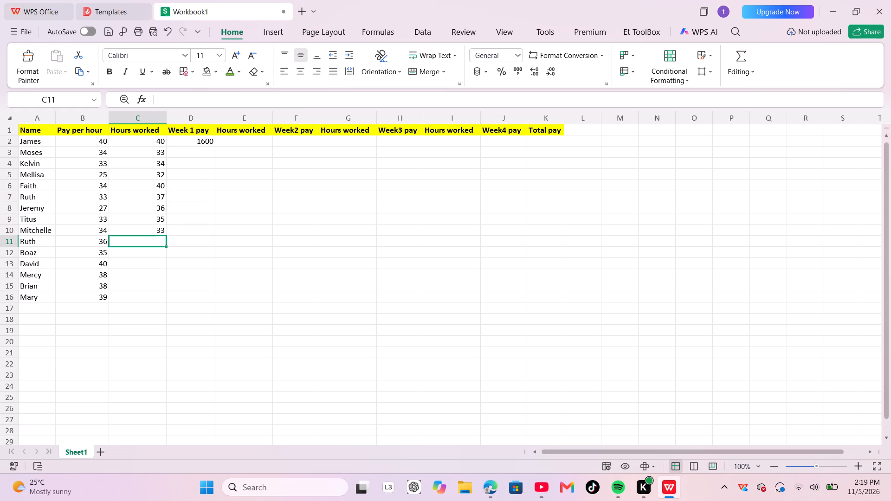
{"action": "key", "text": "3"}
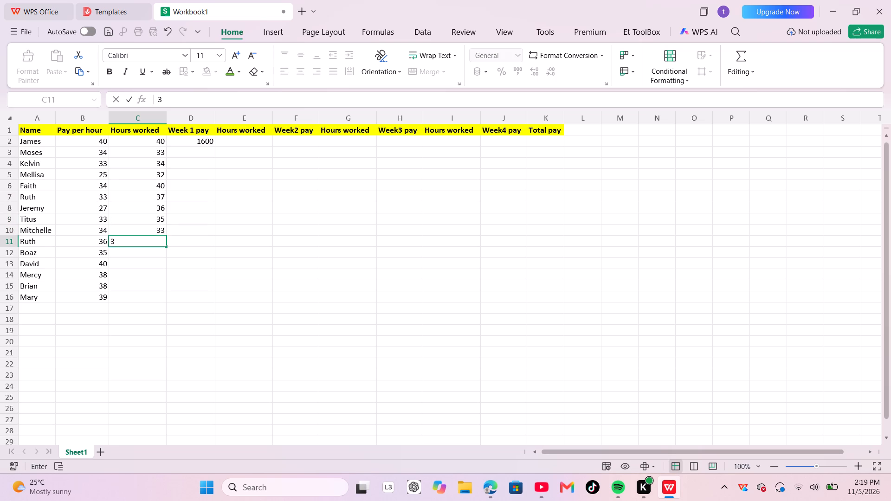
{"action": "key", "text": "8"}
{"action": "key", "text": "Return"}
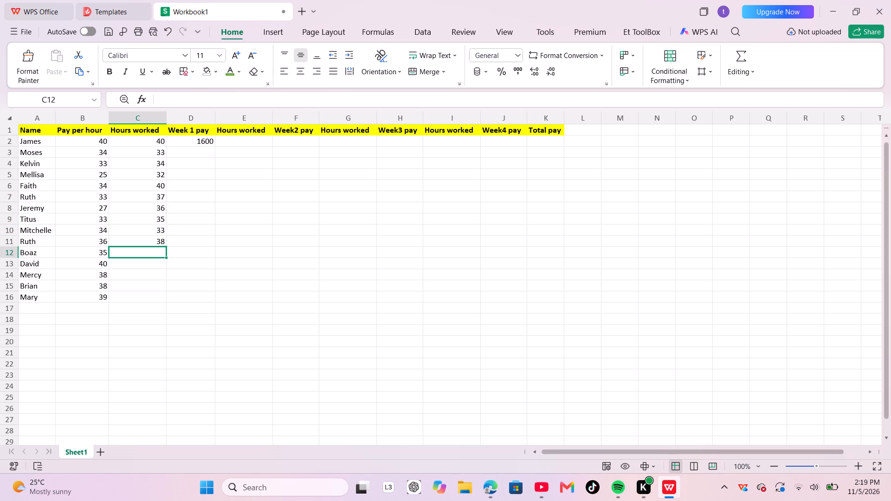
{"action": "type", "text": "39"}
{"action": "key", "text": "Return"}
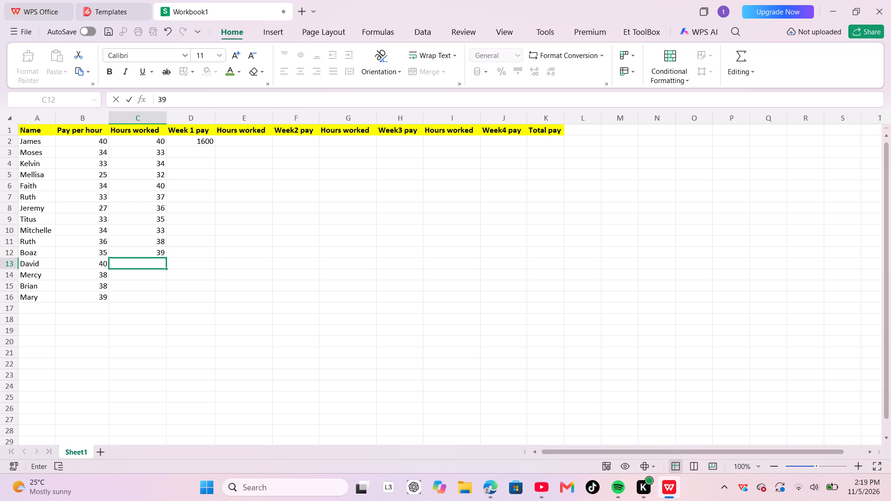
Enter week 1 hours worked of 39, 40 and 33 in C13 to C15, for David, Mercy and Brian.
{"action": "key", "text": "3"}
{"action": "key", "text": "9"}
{"action": "key", "text": "Return"}
{"action": "type", "text": "40"}
{"action": "key", "text": "Return"}
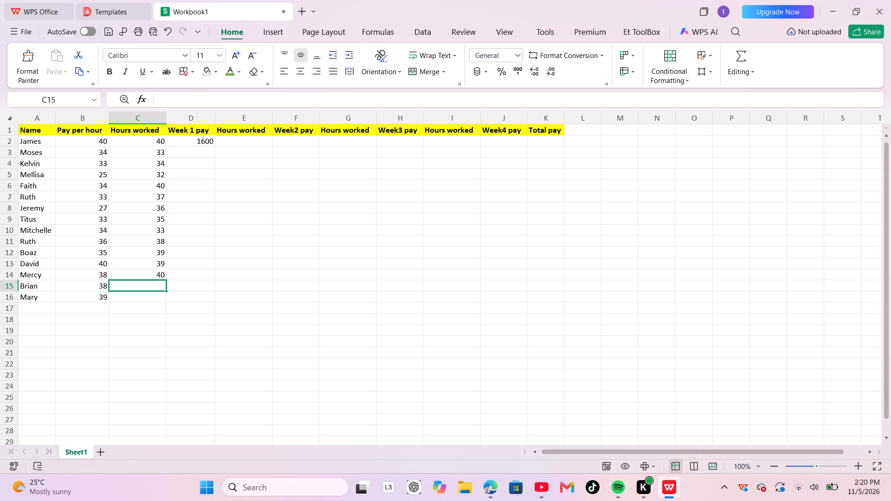
{"action": "type", "text": "33"}
{"action": "key", "text": "Return"}
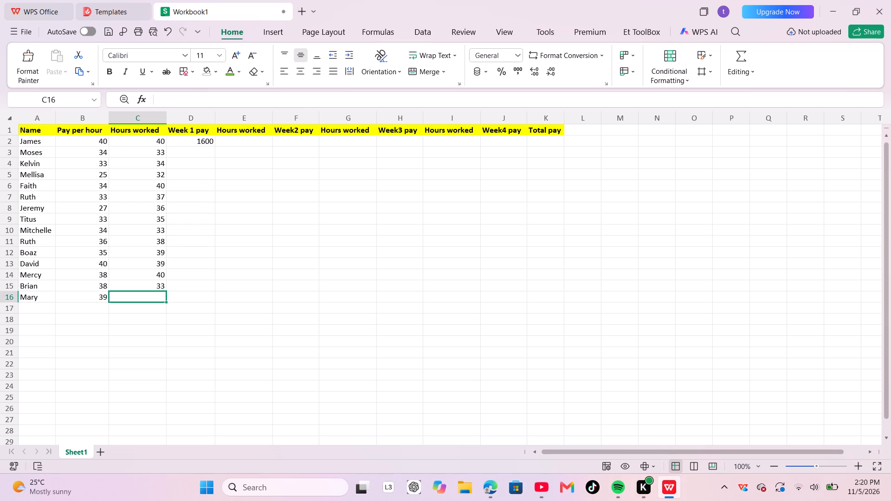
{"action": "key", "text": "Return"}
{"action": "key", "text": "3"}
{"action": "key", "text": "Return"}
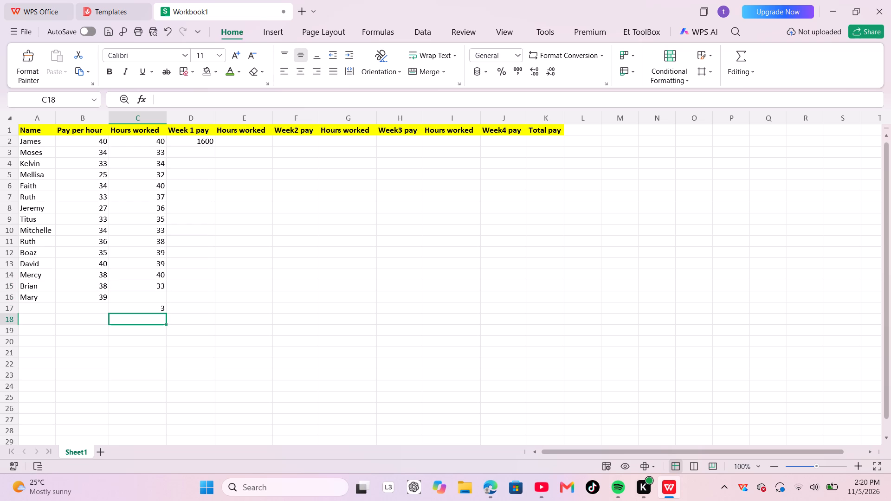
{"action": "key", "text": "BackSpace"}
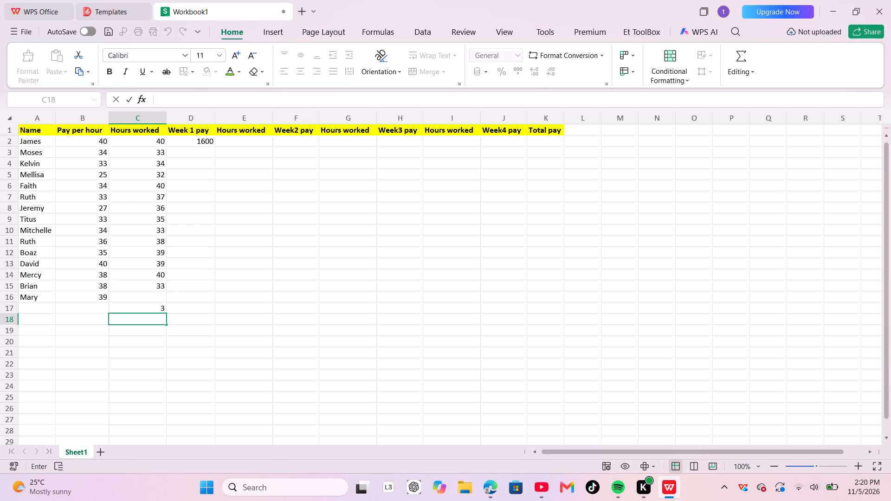
Enter week 1 hours worked of 37 in C16, for Mary.
{"action": "left_click", "coordinate": [145, 289]}
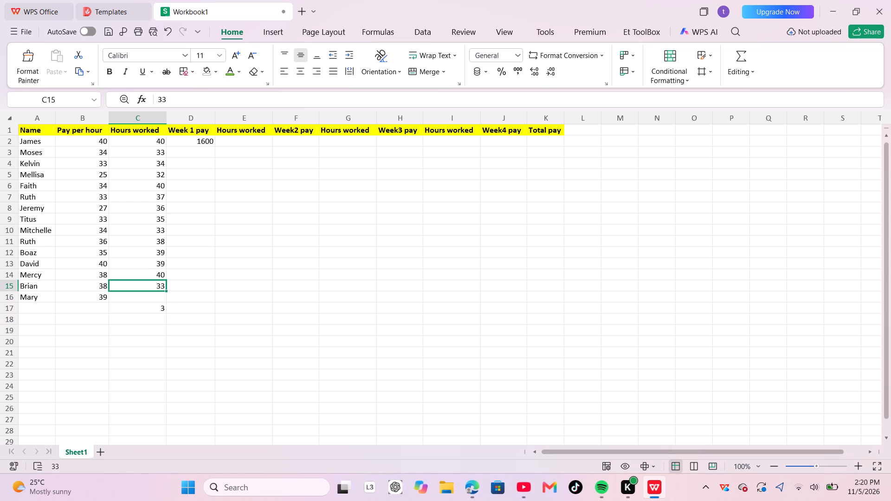
{"action": "key", "text": "Return"}
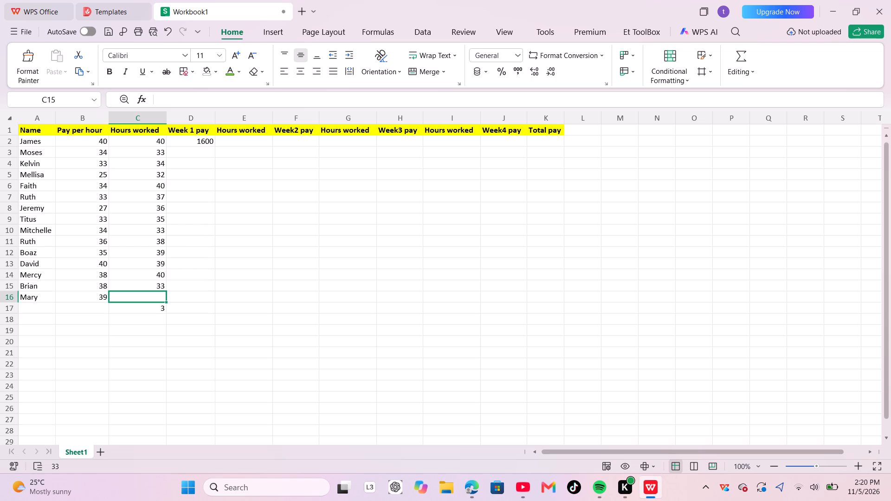
{"action": "type", "text": "37"}
{"action": "key", "text": "Return"}
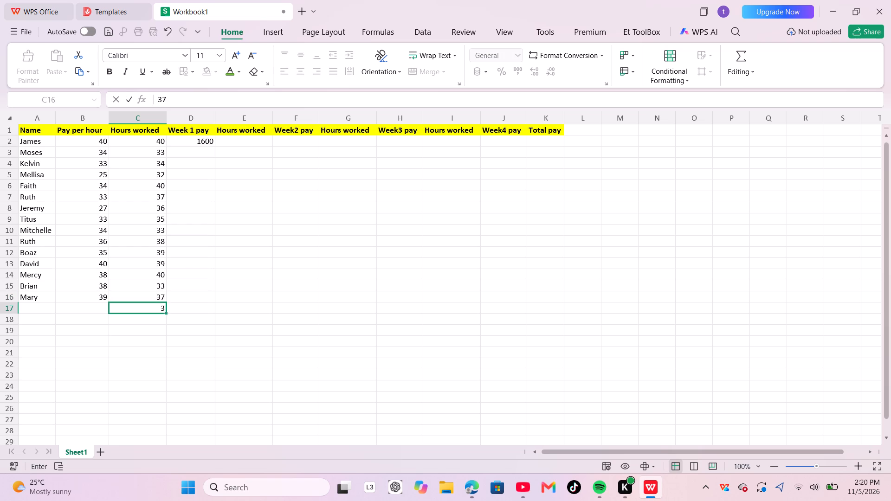
Clear the stray 3 from C17, below the last employee's hours.
{"action": "key", "text": "BackSpace"}
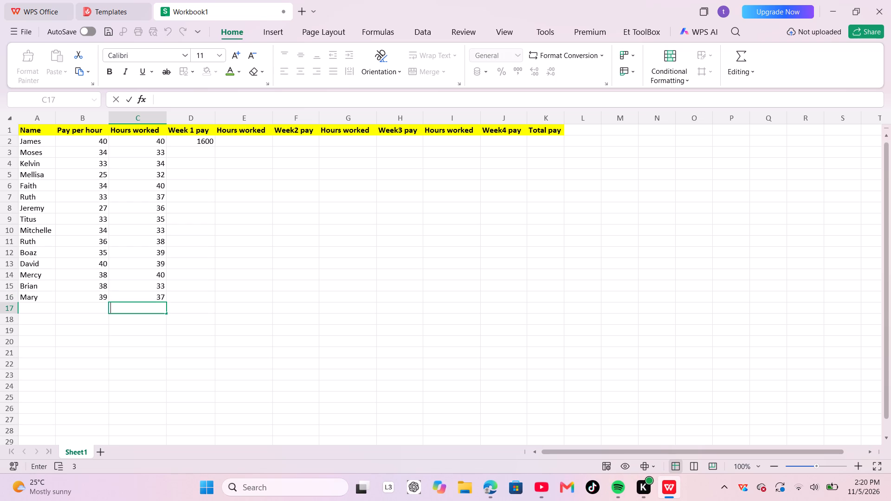
{"action": "left_click", "coordinate": [204, 149]}
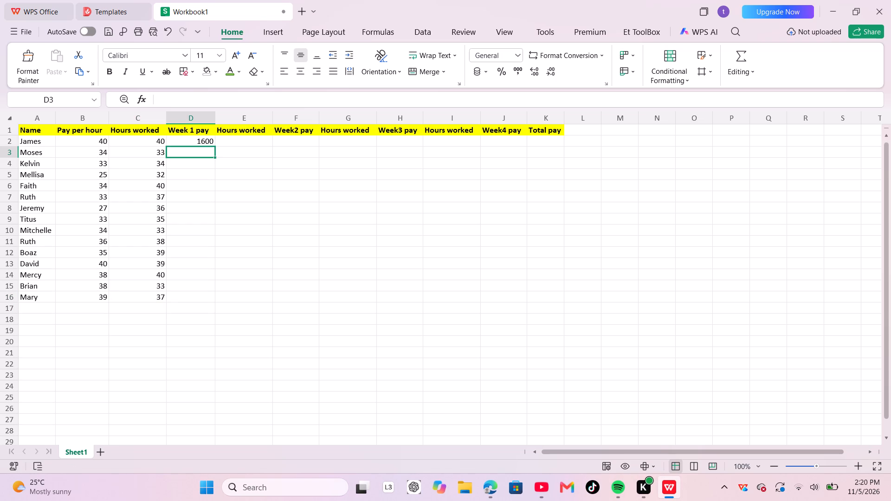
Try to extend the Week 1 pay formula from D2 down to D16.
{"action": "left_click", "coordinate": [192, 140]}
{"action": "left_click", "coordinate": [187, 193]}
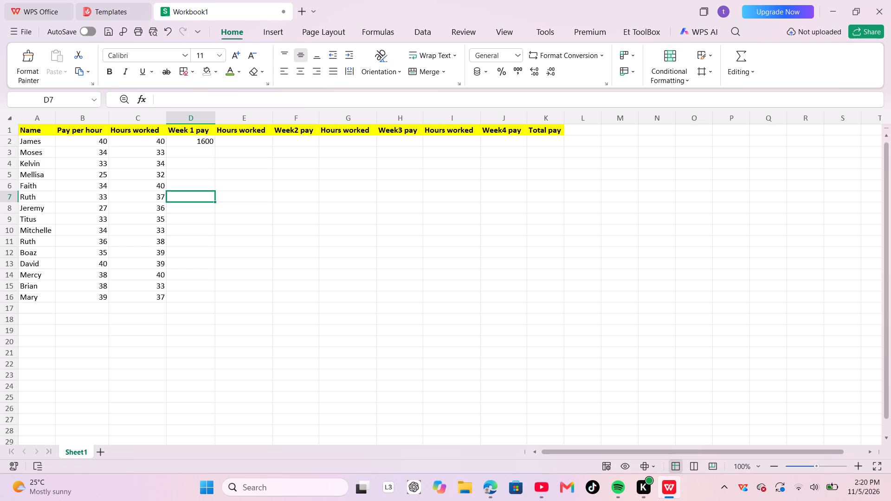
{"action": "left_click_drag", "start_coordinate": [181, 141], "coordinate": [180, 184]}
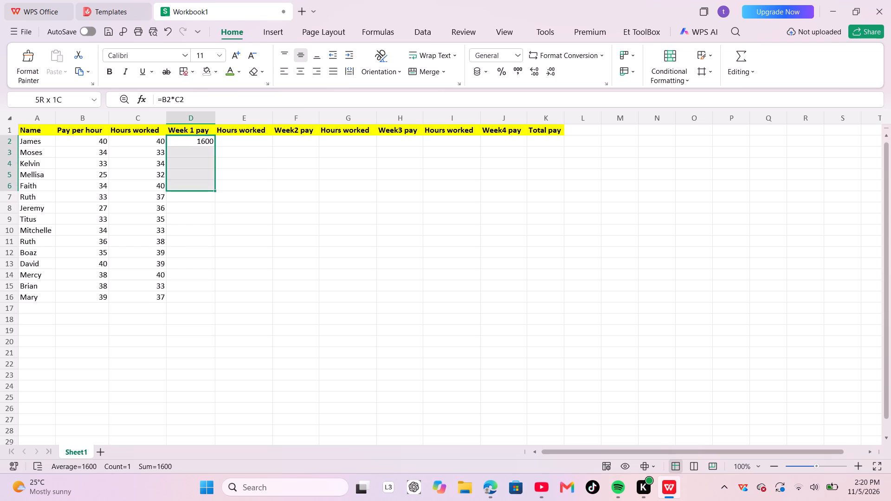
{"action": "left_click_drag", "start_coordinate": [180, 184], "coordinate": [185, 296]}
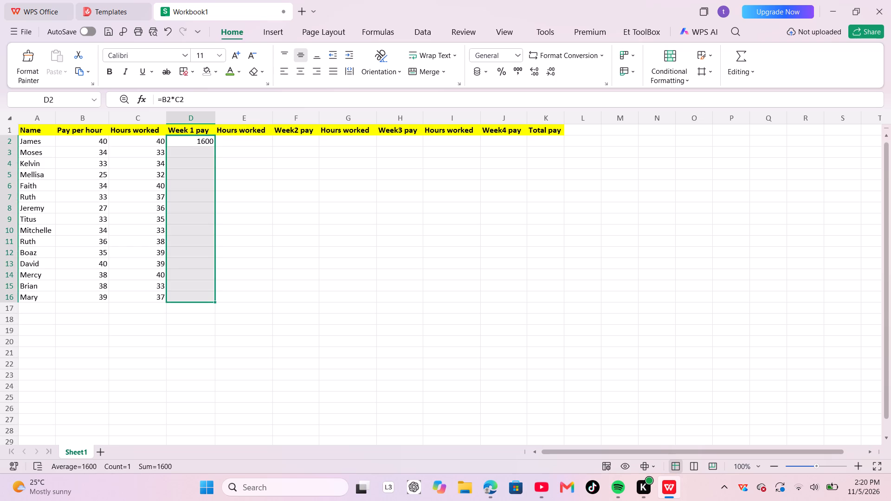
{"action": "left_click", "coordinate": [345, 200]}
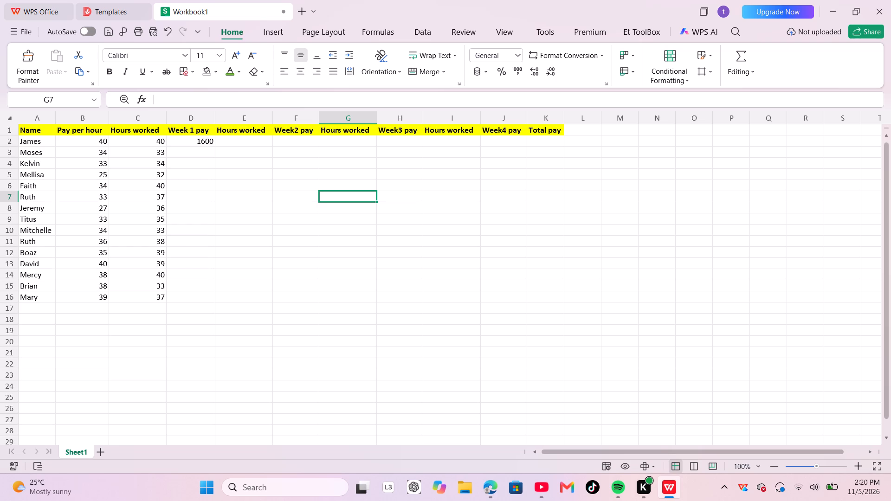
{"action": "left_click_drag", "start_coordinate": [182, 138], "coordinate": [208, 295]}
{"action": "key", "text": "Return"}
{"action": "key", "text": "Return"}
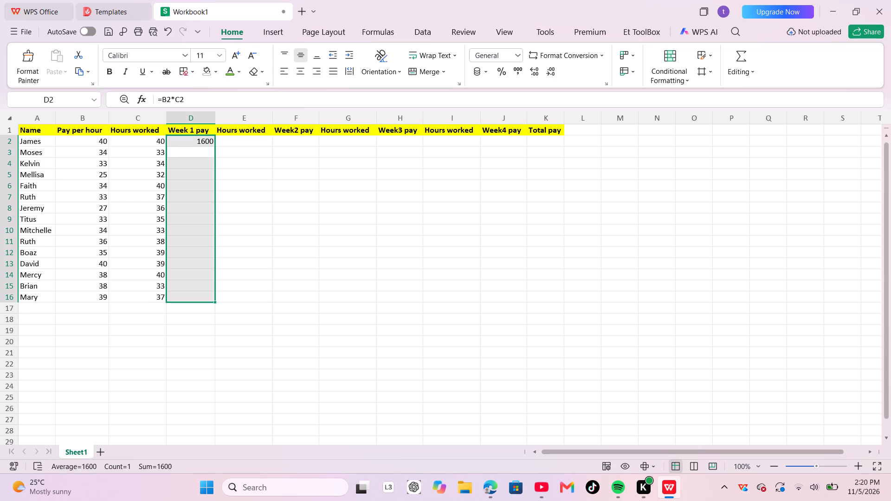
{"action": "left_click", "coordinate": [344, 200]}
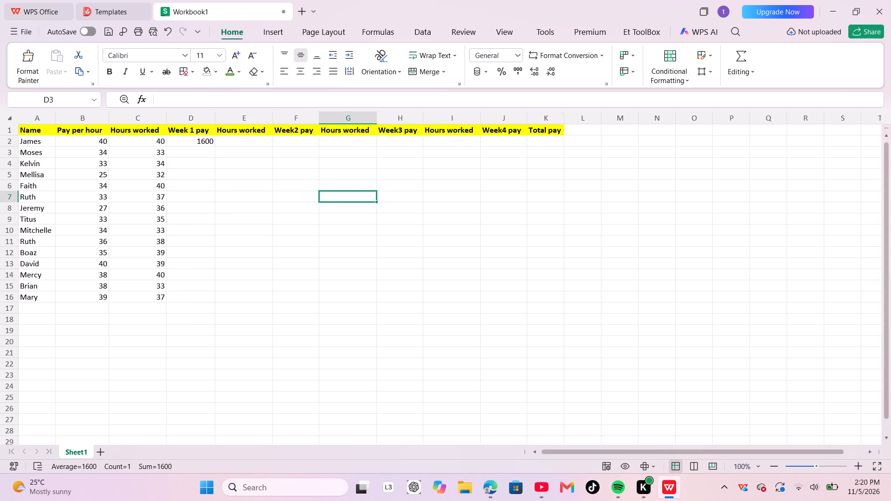
Fill the Week 1 pay formula =B2*C2 from D2 down through D16, for all remaining employees.
{"action": "left_click", "coordinate": [204, 142]}
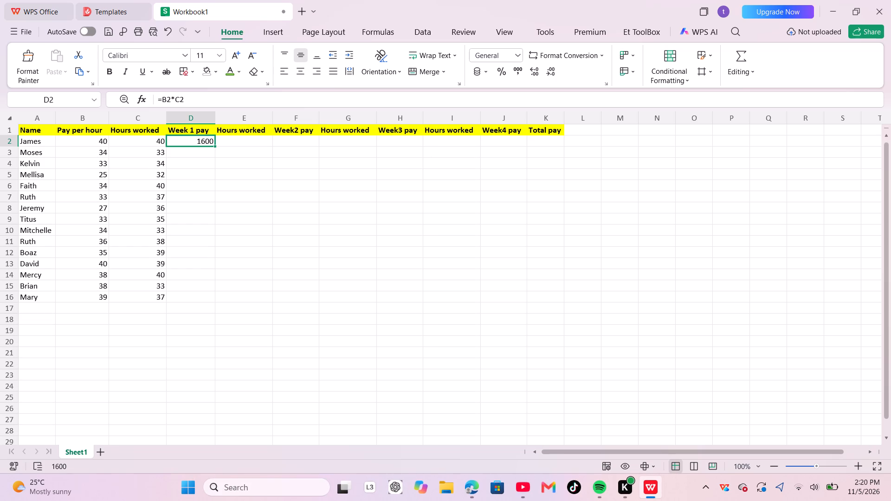
{"action": "left_click", "coordinate": [247, 149]}
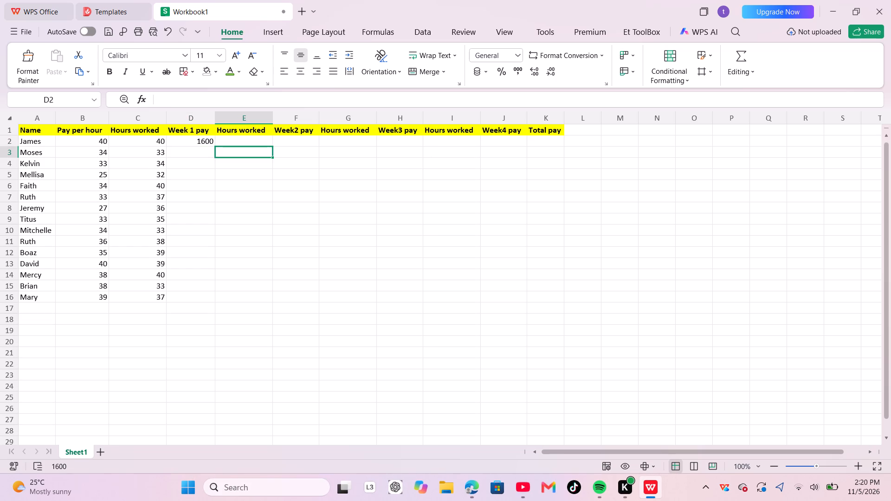
{"action": "left_click", "coordinate": [187, 135]}
{"action": "left_click", "coordinate": [192, 141]}
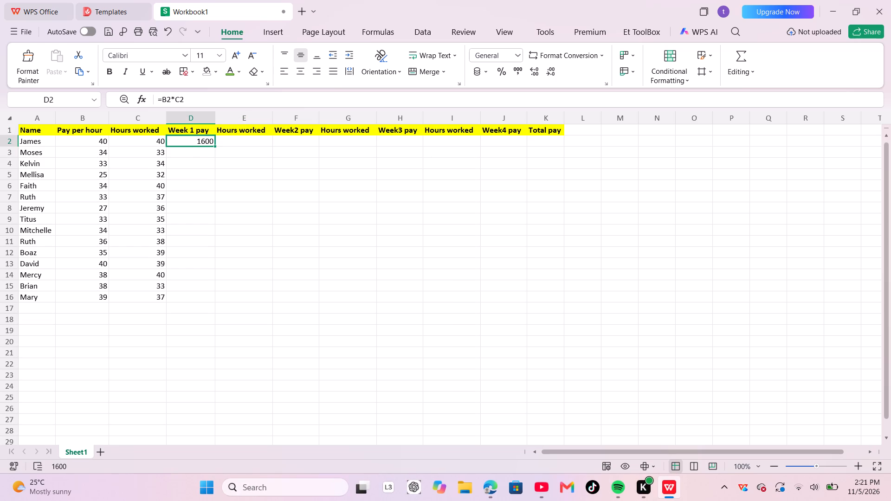
{"action": "left_click_drag", "start_coordinate": [215, 147], "coordinate": [216, 285]}
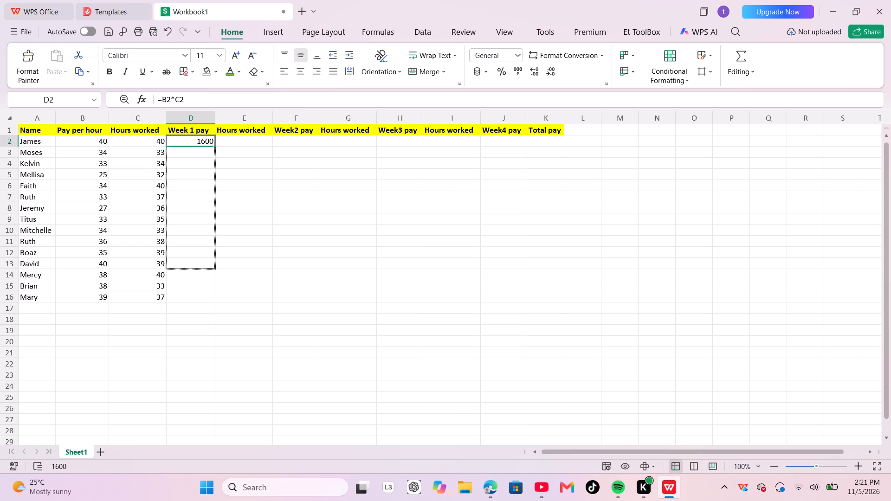
{"action": "left_click_drag", "start_coordinate": [216, 285], "coordinate": [214, 298]}
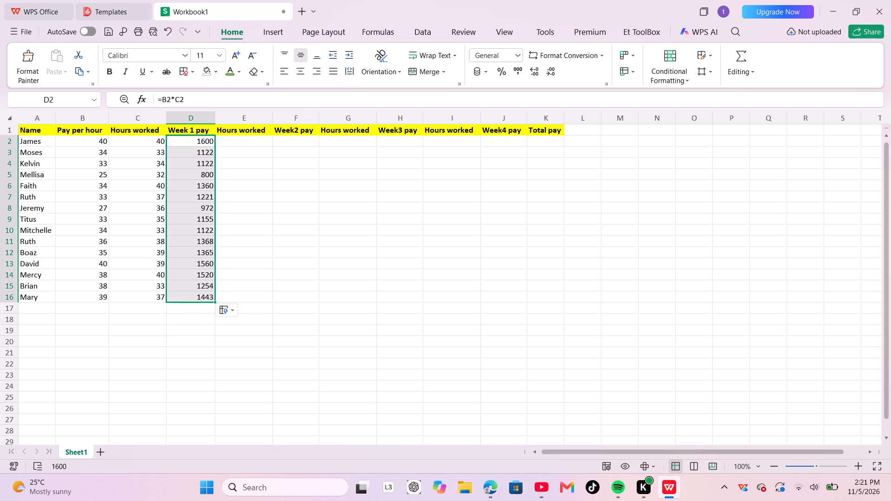
{"action": "left_click", "coordinate": [342, 247]}
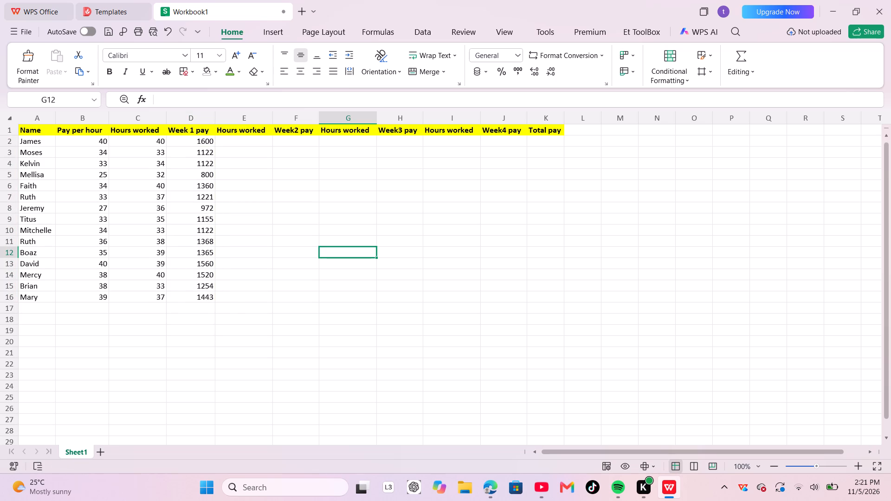
Enter week 2 hours worked of 34 in E2, for James.
{"action": "left_click", "coordinate": [239, 139]}
{"action": "type", "text": "34"}
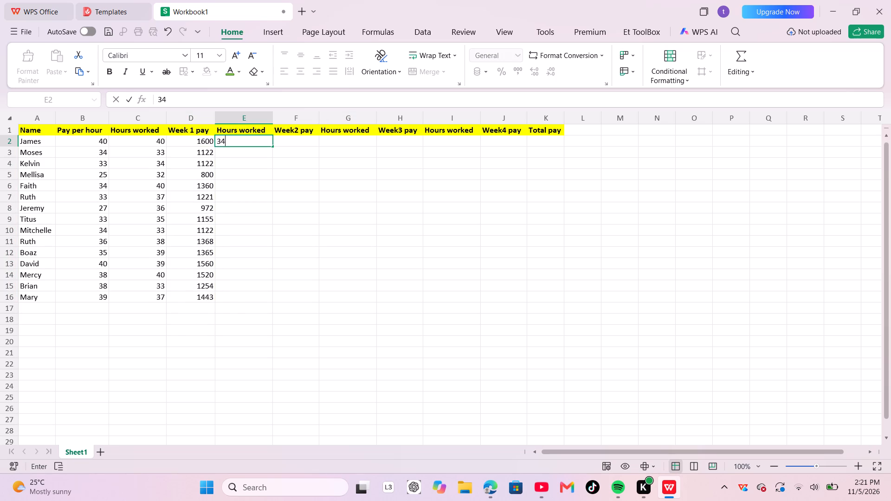
{"action": "key", "text": "Return"}
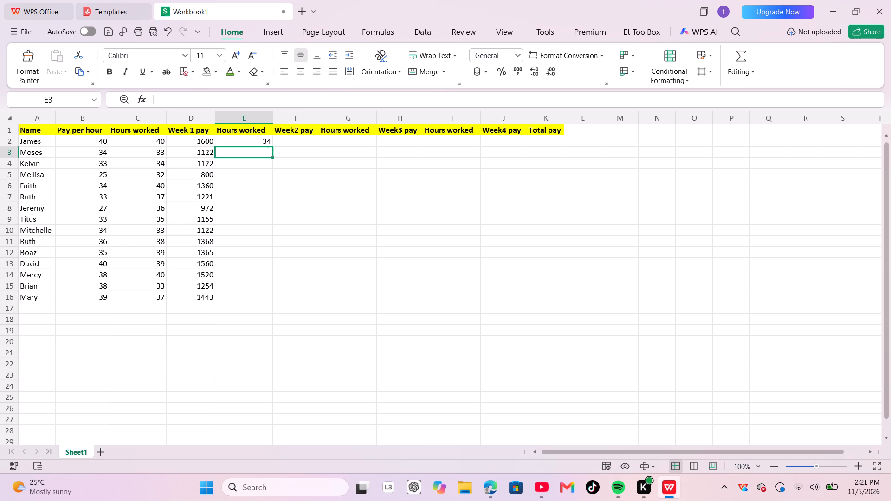
Enter week 2 hours worked of 34, 32, 29, 30 and 40 in E3 through E7, for Moses to the first Ruth.
{"action": "key", "text": "3"}
{"action": "key", "text": "4"}
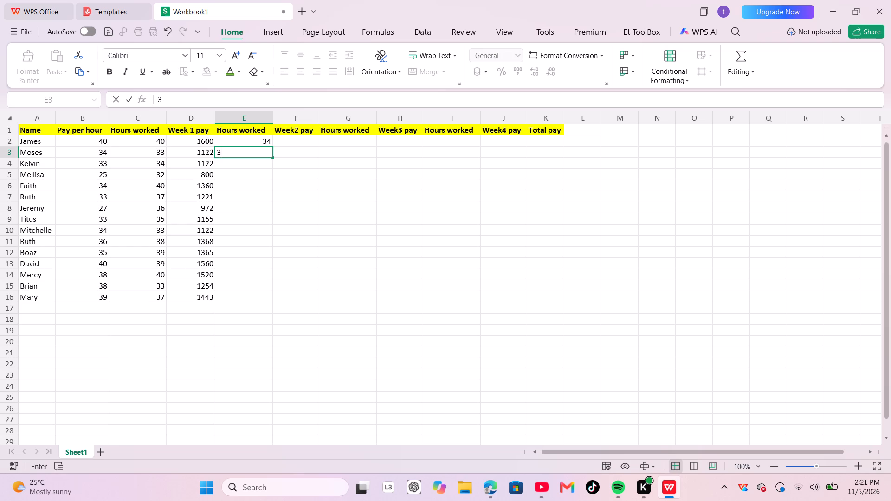
{"action": "key", "text": "Return"}
{"action": "type", "text": "32"}
{"action": "key", "text": "Return"}
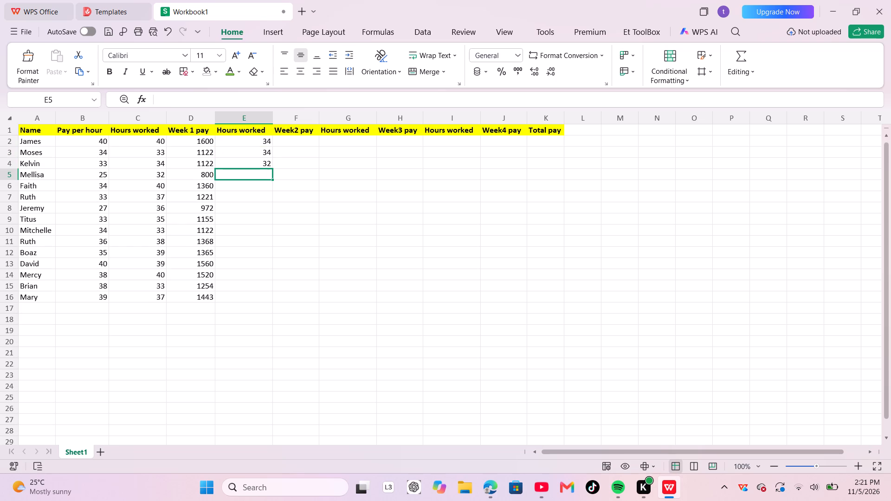
{"action": "key", "text": "2"}
{"action": "key", "text": "9"}
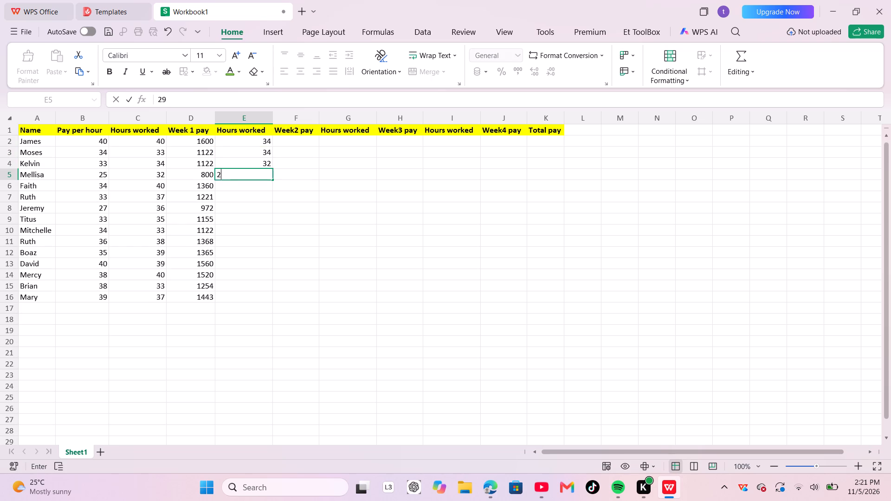
{"action": "key", "text": "Return"}
{"action": "type", "text": "30"}
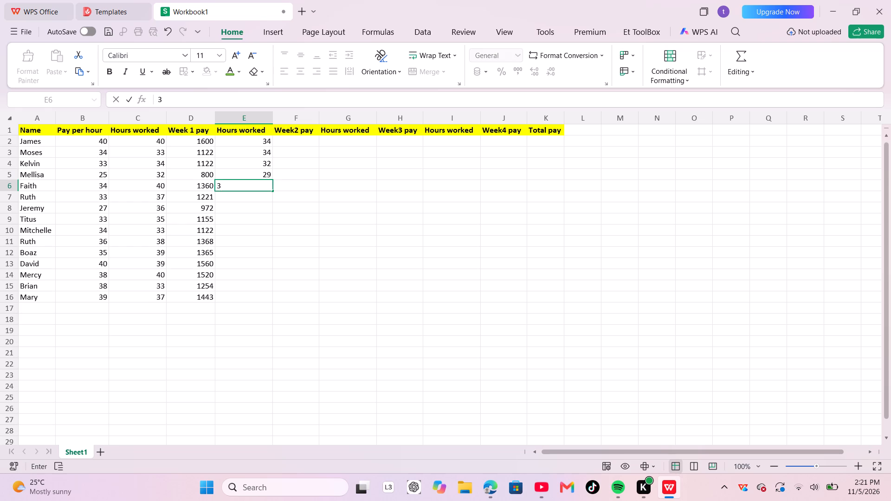
{"action": "key", "text": "Return"}
{"action": "type", "text": "40"}
{"action": "key", "text": "Return"}
Enter week 2 hours worked of 38, 39, 37, 37 and 36 in E8 through E12, for Jeremy to Boaz.
{"action": "key", "text": "3"}
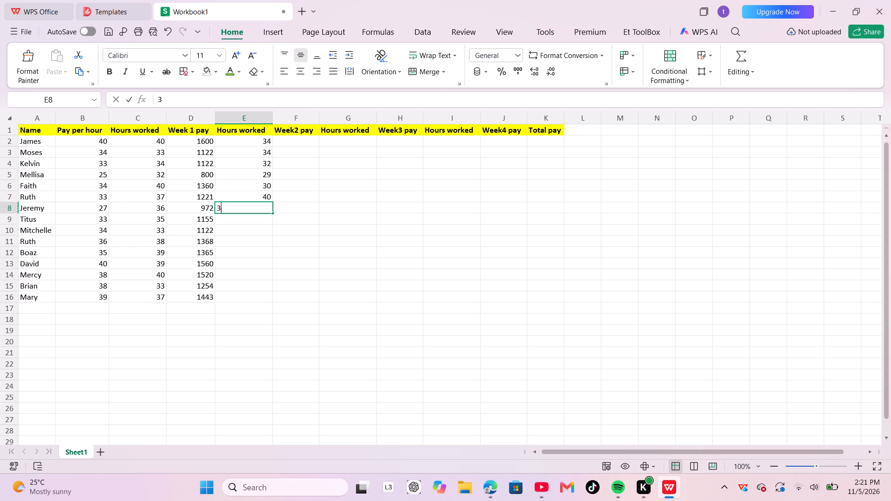
{"action": "key", "text": "8"}
{"action": "key", "text": "Return"}
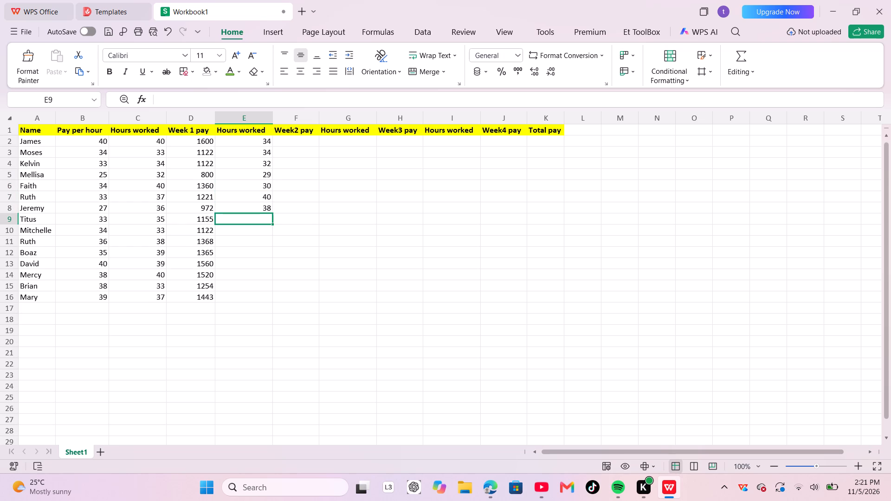
{"action": "type", "text": "39"}
{"action": "key", "text": "Return"}
{"action": "type", "text": "37"}
{"action": "key", "text": "Return"}
{"action": "type", "text": "37"}
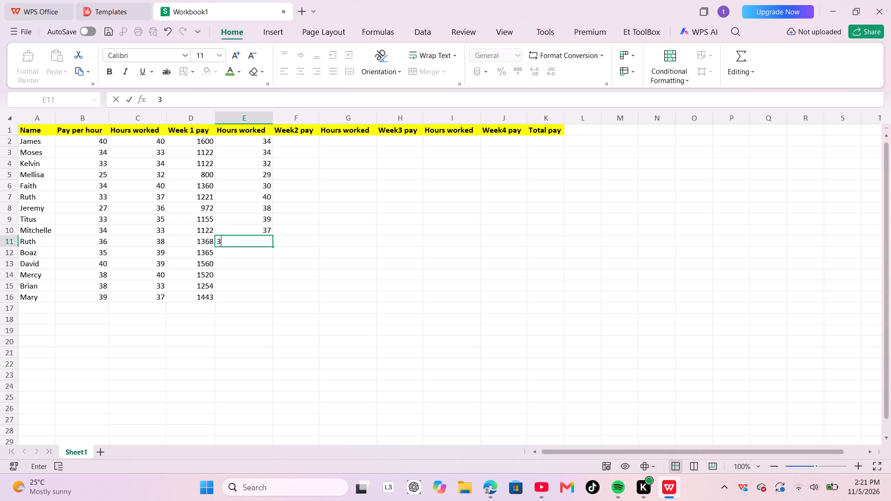
{"action": "key", "text": "Return"}
{"action": "type", "text": "36"}
{"action": "key", "text": "Return"}
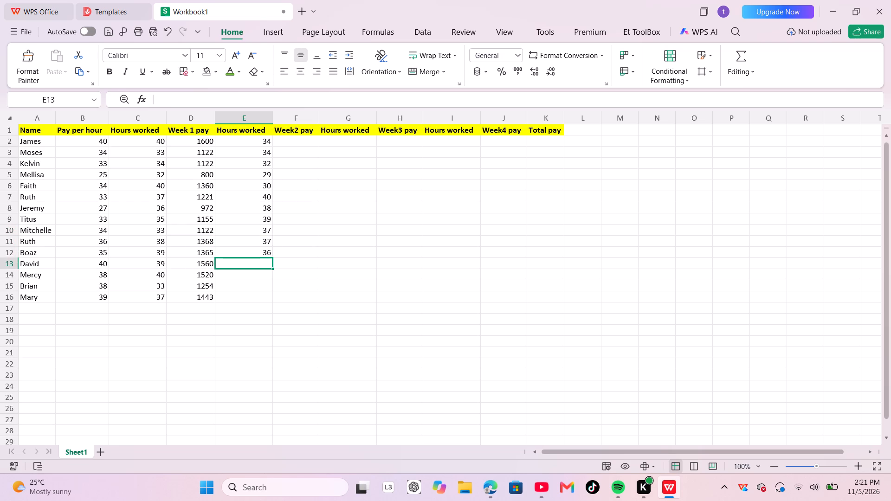
Enter week 2 hours worked of 33, 40, 33 and 34 in E13 through E16, for David to Mary.
{"action": "type", "text": "33"}
{"action": "key", "text": "Return"}
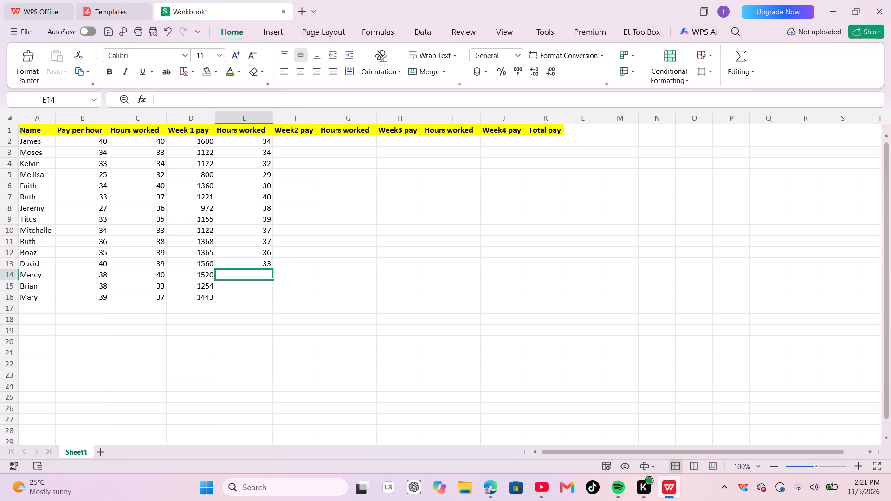
{"action": "type", "text": "40"}
{"action": "key", "text": "Return"}
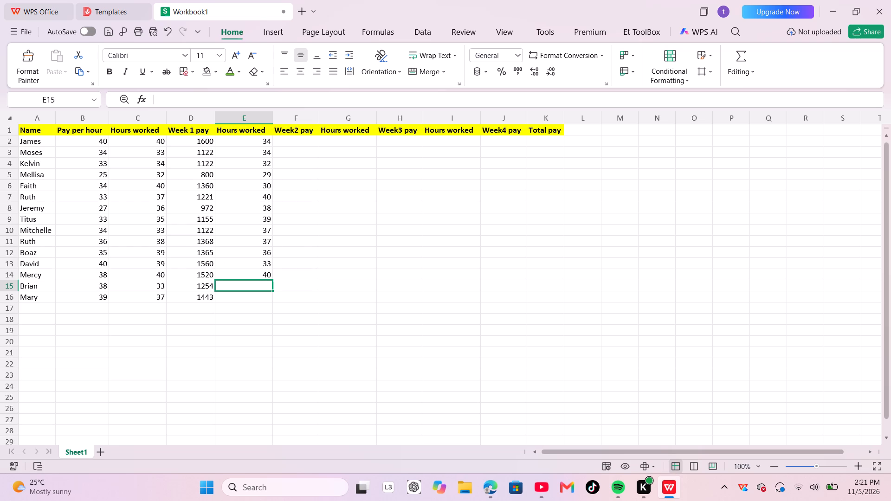
{"action": "type", "text": "33"}
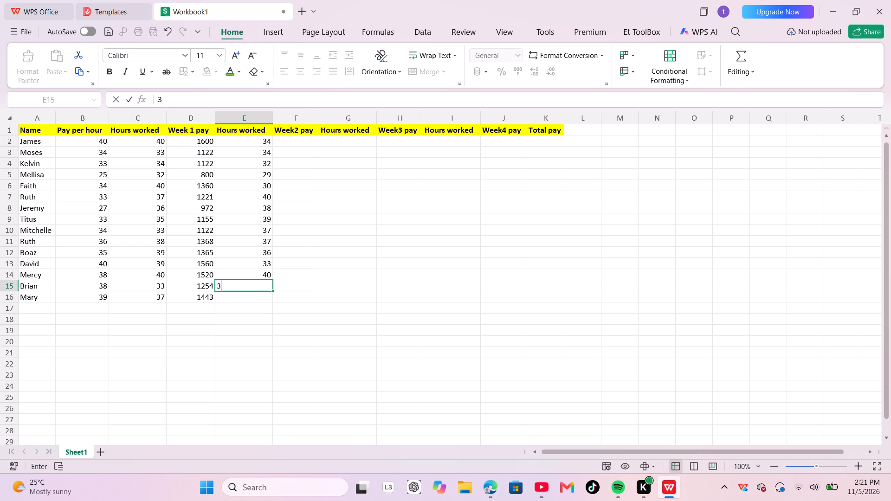
{"action": "key", "text": "Return"}
{"action": "type", "text": "34"}
{"action": "key", "text": "Return"}
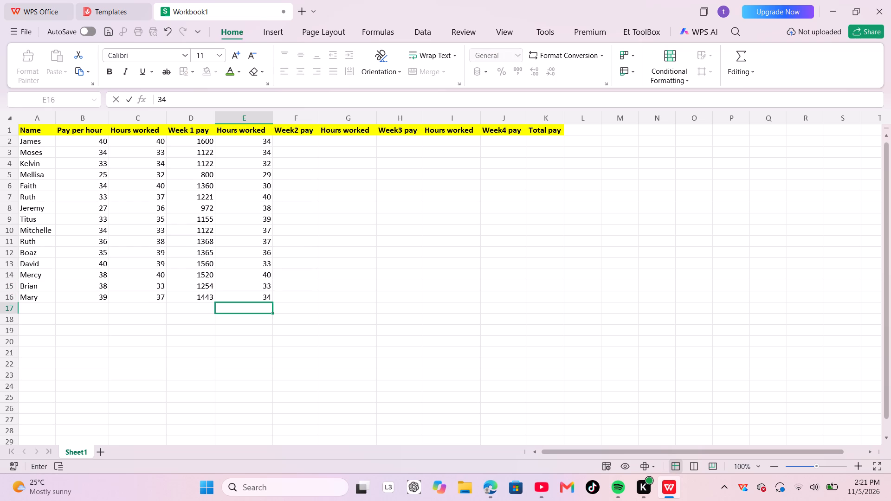
Enter the Week2 pay formula =B2*E2 in F2, for James.
{"action": "left_click", "coordinate": [291, 141]}
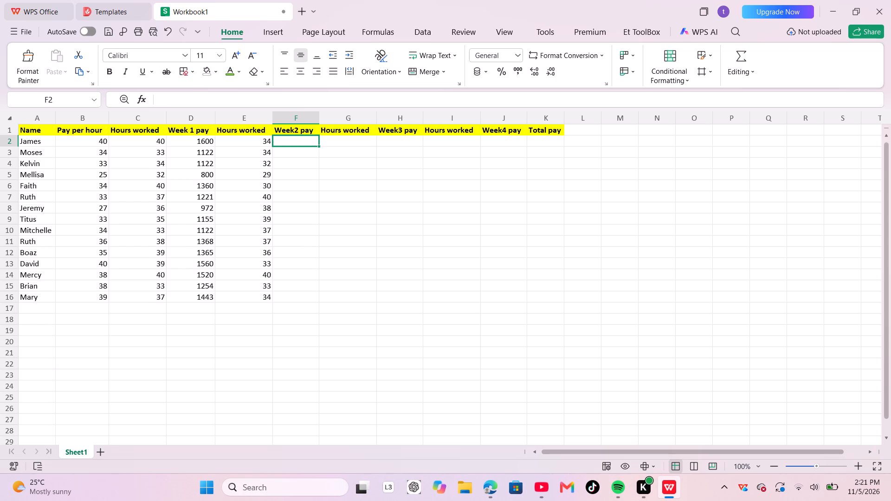
{"action": "key", "text": "equal"}
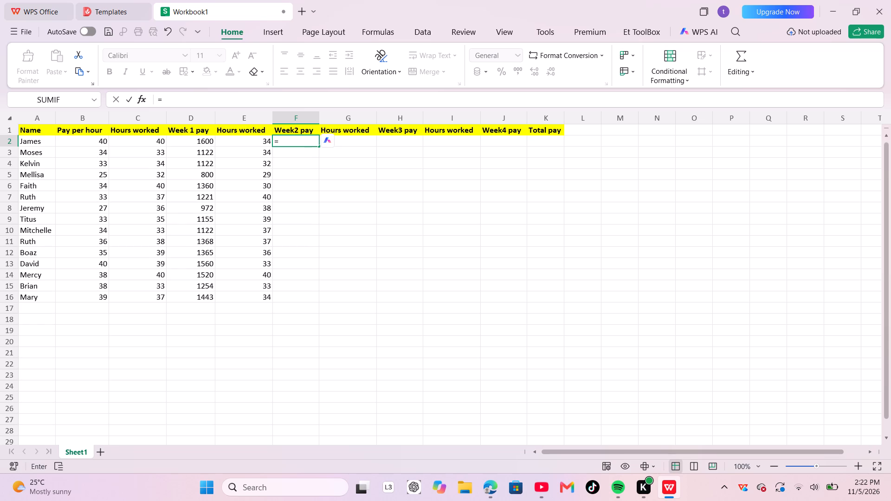
{"action": "key", "text": "b"}
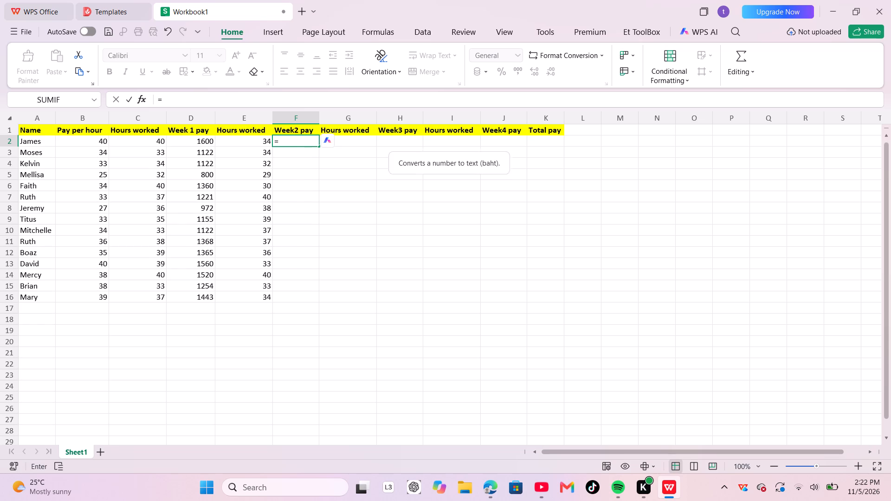
{"action": "key", "text": "2"}
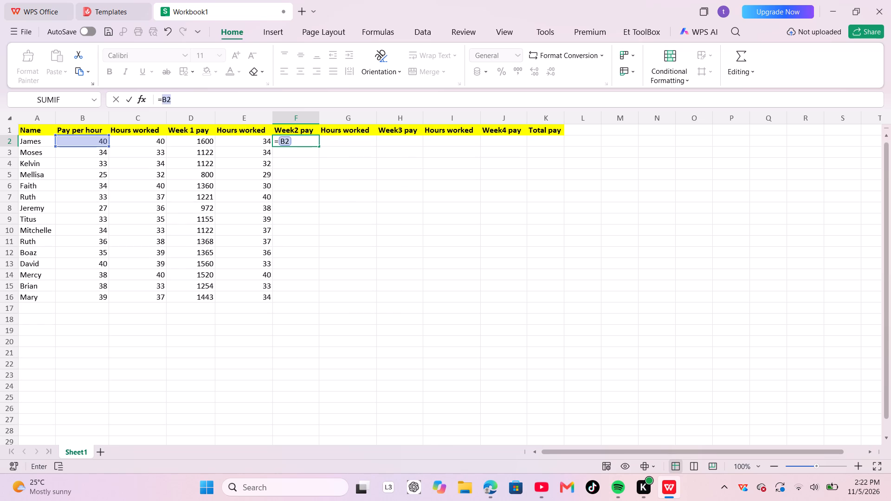
{"action": "key", "text": "shift+asterisk"}
{"action": "type", "text": "E2"}
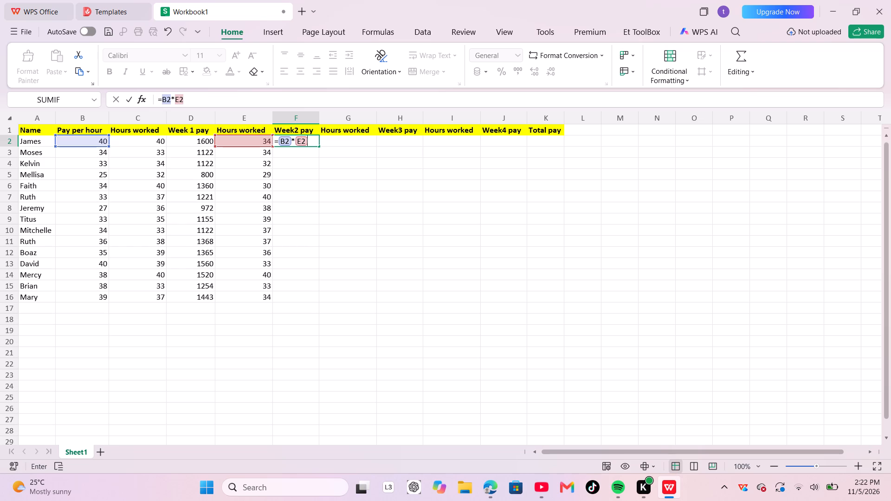
{"action": "key", "text": "Return"}
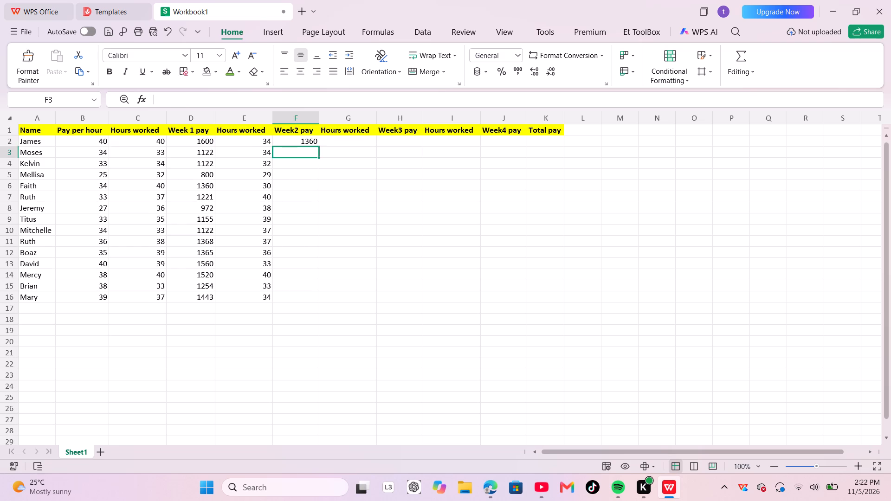
Fill the Week2 pay formula from F2 down through F16, for all remaining employees.
{"action": "left_click", "coordinate": [313, 141]}
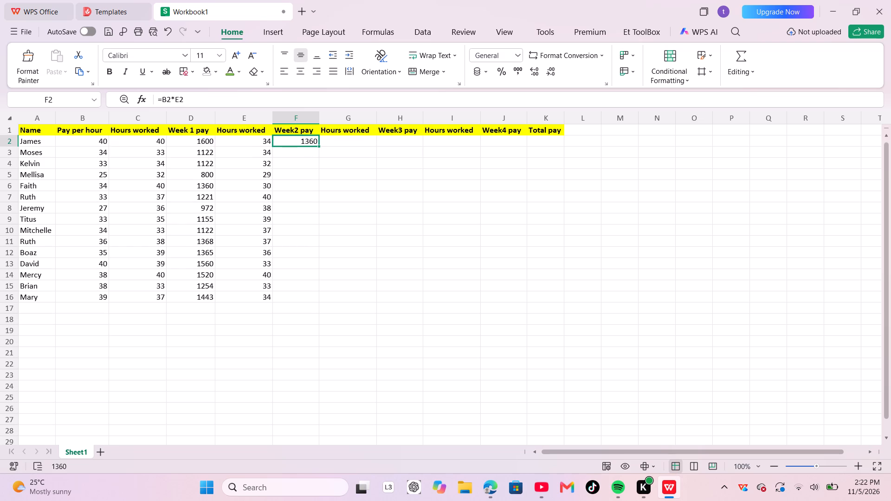
{"action": "left_click_drag", "start_coordinate": [319, 146], "coordinate": [319, 301]}
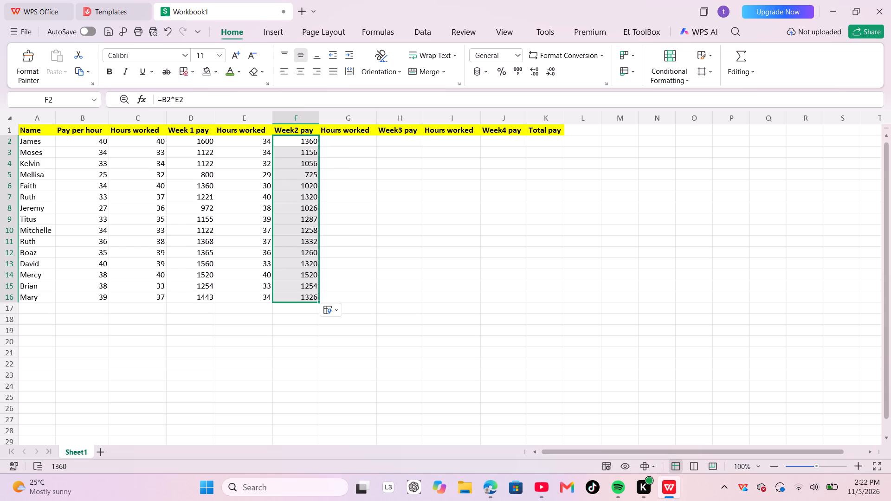
Enter week 3 hours worked of 33, 34, 40, 40 and 39 in G2 through G6, for James to Faith.
{"action": "left_click", "coordinate": [349, 137]}
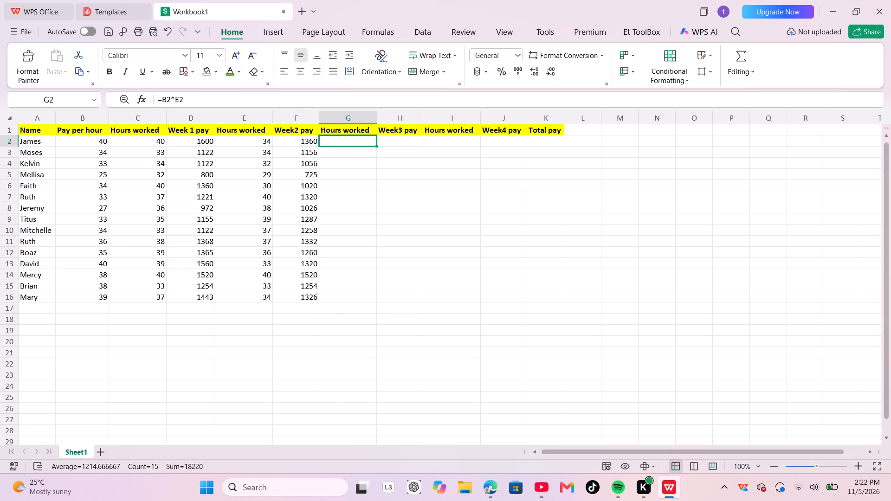
{"action": "type", "text": "33"}
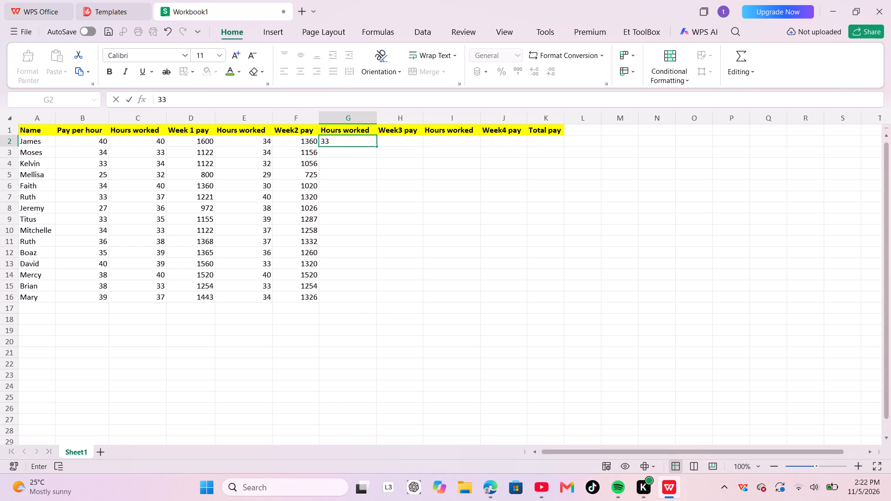
{"action": "key", "text": "Return"}
{"action": "type", "text": "34"}
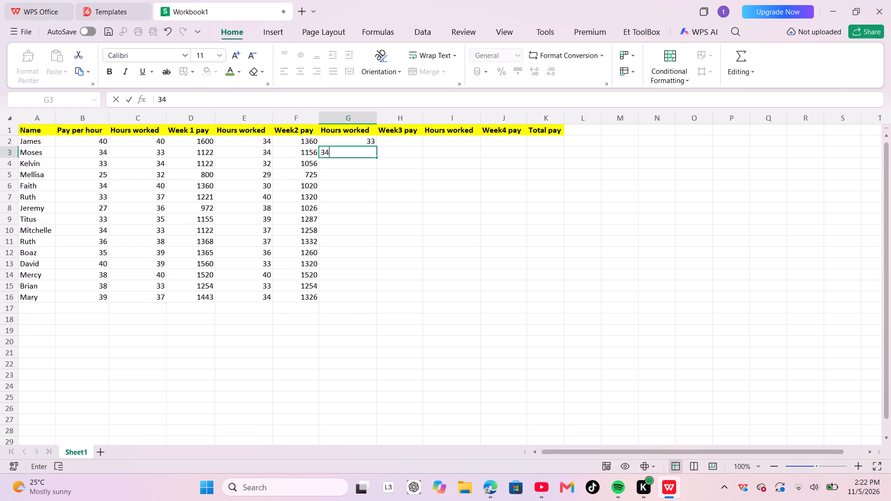
{"action": "key", "text": "Return"}
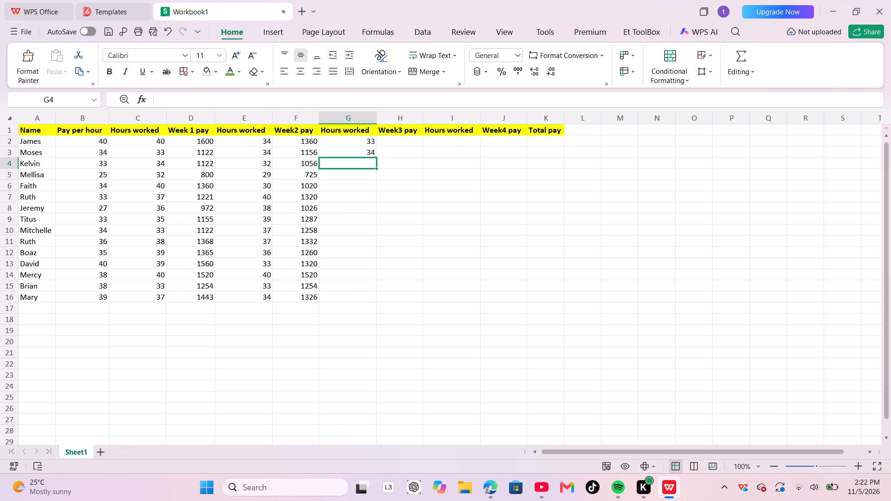
{"action": "type", "text": "40"}
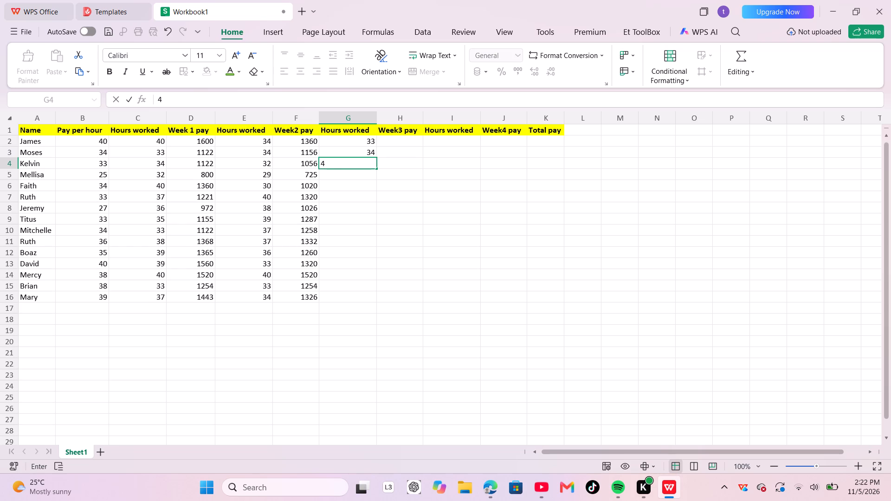
{"action": "key", "text": "Return"}
{"action": "type", "text": "40"}
{"action": "key", "text": "Return"}
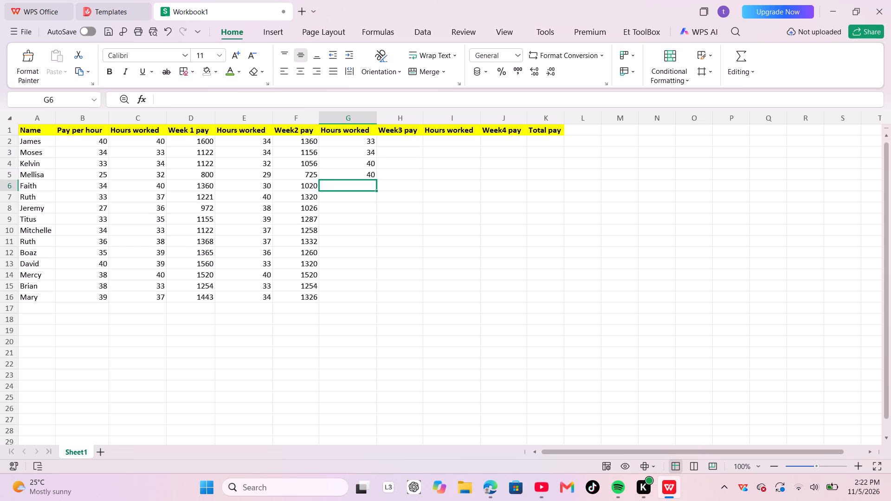
{"action": "type", "text": "39"}
{"action": "key", "text": "Return"}
Enter week 3 hours worked of 36, 38, 34, 35 and 33 in G7 through G11, from the first Ruth to the second.
{"action": "type", "text": "36"}
{"action": "key", "text": "Return"}
{"action": "key", "text": "3"}
{"action": "key", "text": "8"}
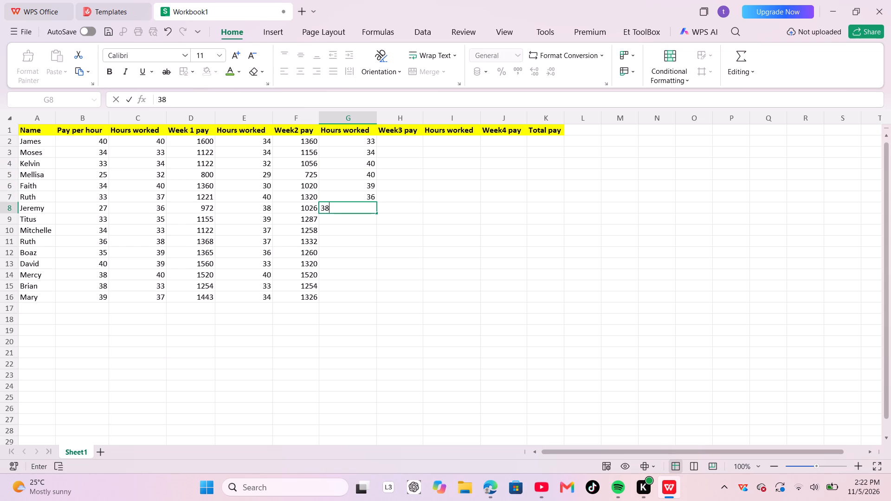
{"action": "key", "text": "Return"}
{"action": "type", "text": "34"}
{"action": "key", "text": "Return"}
{"action": "type", "text": "35"}
{"action": "key", "text": "Return"}
{"action": "type", "text": "33"}
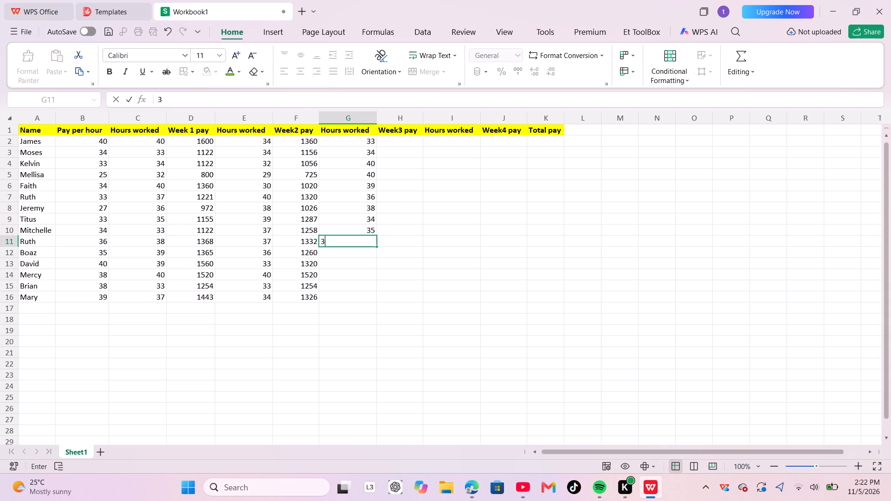
{"action": "key", "text": "Return"}
Enter week 3 hours worked of 37, 40, 40, 33 and 36 in G12 through G16, for Boaz to Mary.
{"action": "type", "text": "37"}
{"action": "key", "text": "Return"}
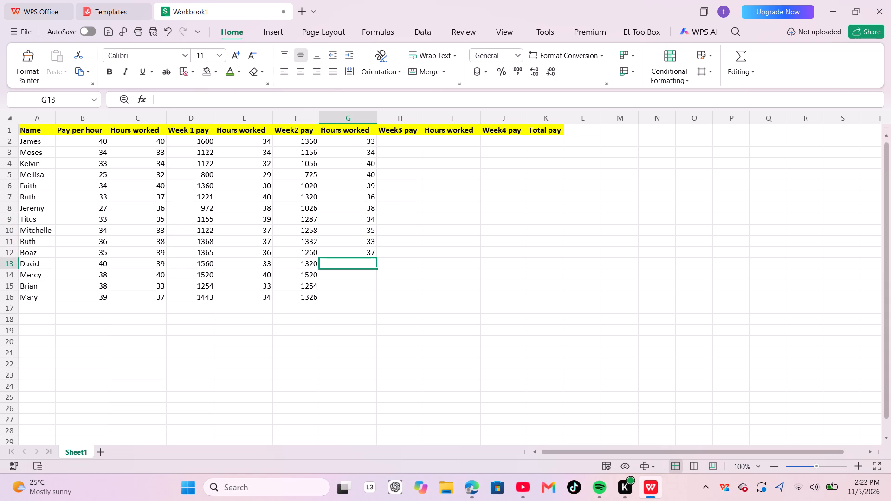
{"action": "type", "text": "40"}
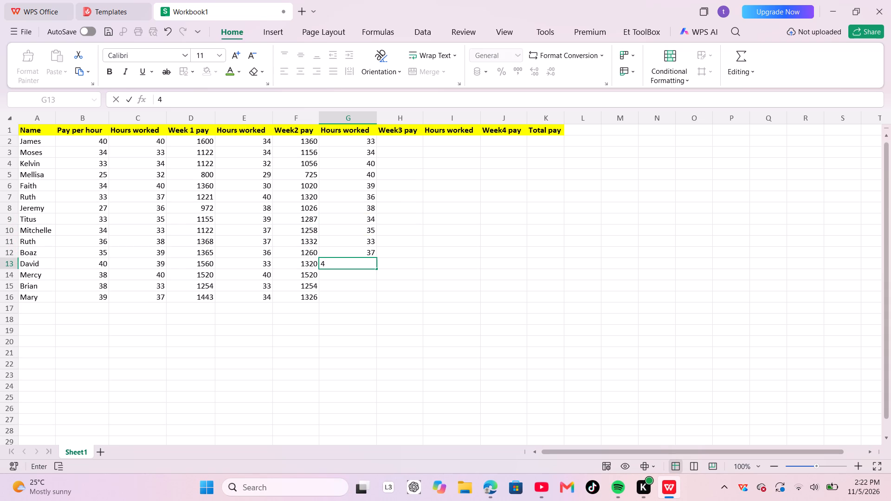
{"action": "key", "text": "Return"}
{"action": "type", "text": "40"}
{"action": "key", "text": "Return"}
{"action": "type", "text": "33"}
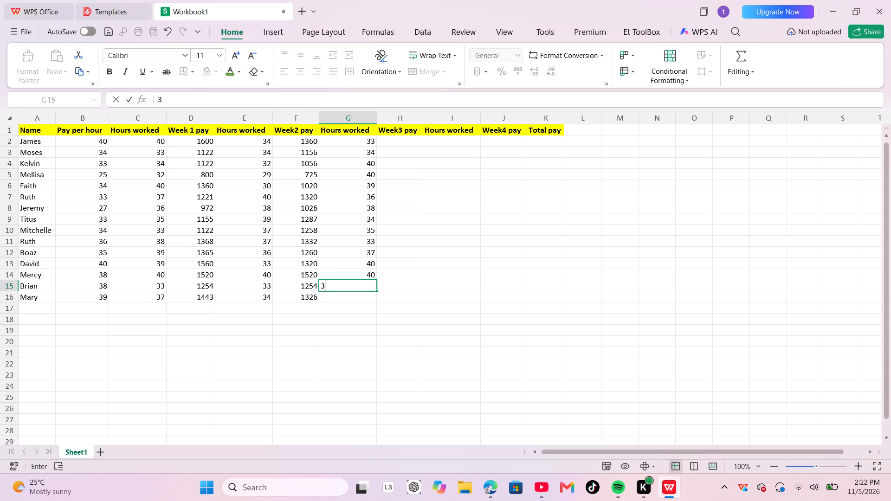
{"action": "key", "text": "Return"}
{"action": "type", "text": "36"}
{"action": "key", "text": "Return"}
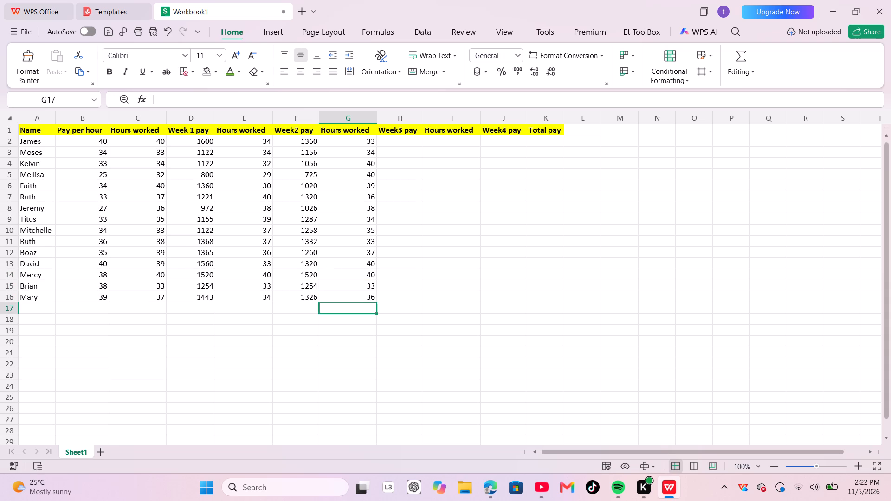
Enter the formula =B2*G2 in H2 to calculate James's Week3 pay.
{"action": "left_click", "coordinate": [393, 143]}
{"action": "key", "text": "equal"}
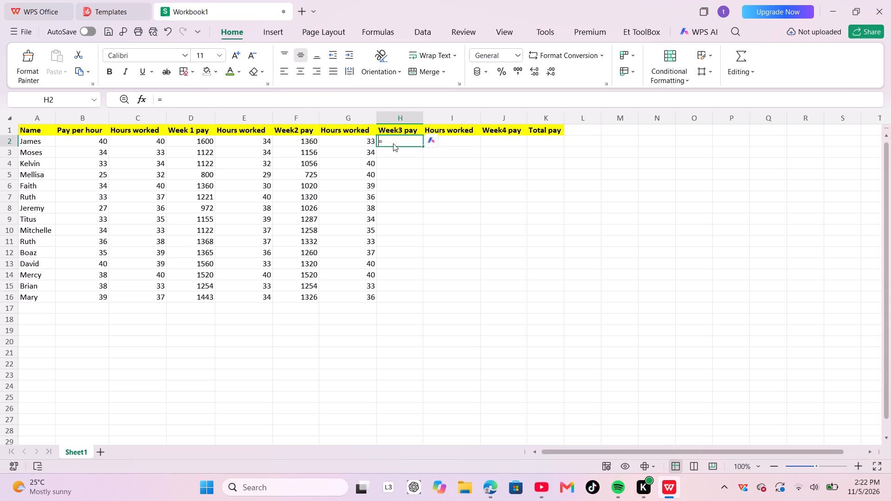
{"action": "type", "text": "B2"}
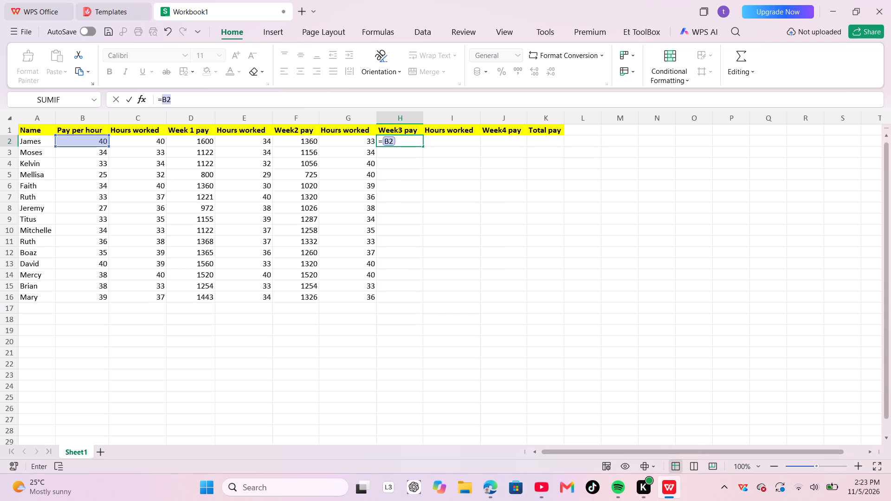
{"action": "key", "text": "shift+asterisk"}
{"action": "key", "text": "g"}
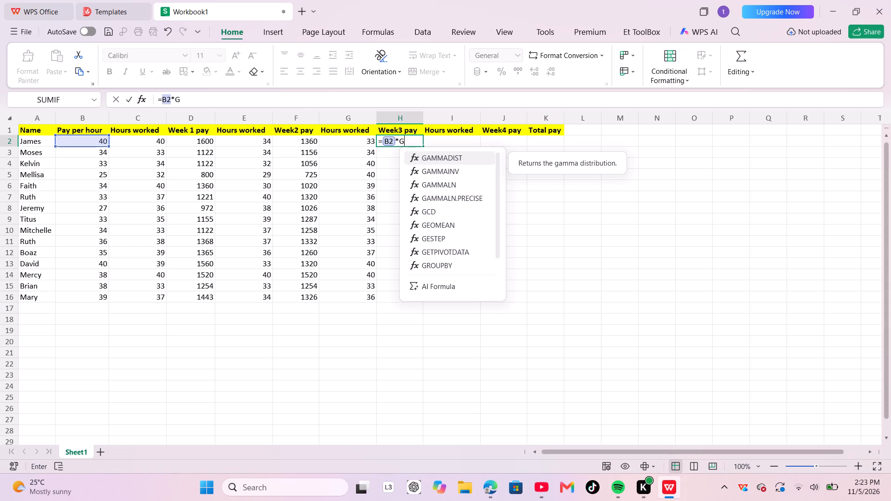
{"action": "key", "text": "2"}
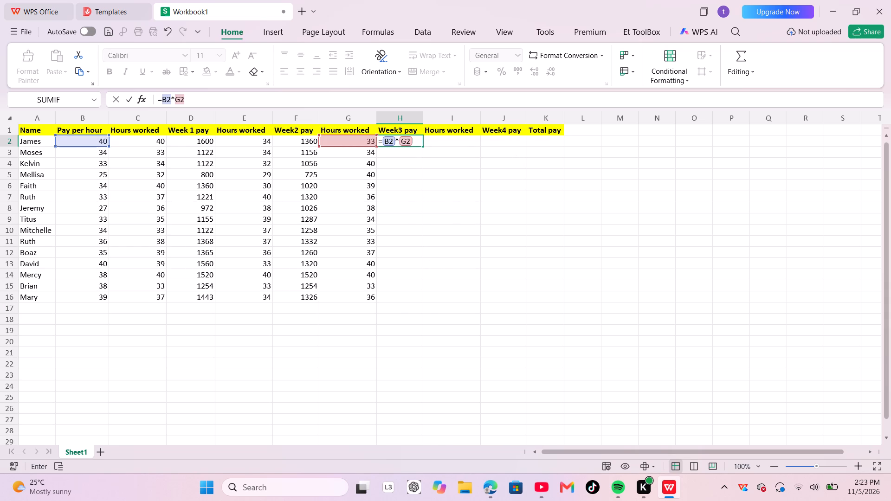
{"action": "key", "text": "Return"}
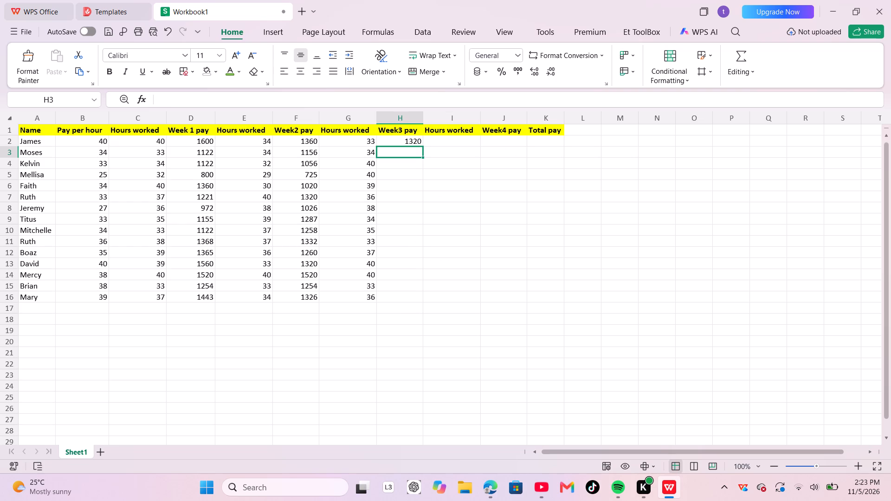
Fill the Week3 pay formula from H2 down through H16, for all remaining employees.
{"action": "left_click", "coordinate": [458, 138]}
{"action": "left_click", "coordinate": [408, 143]}
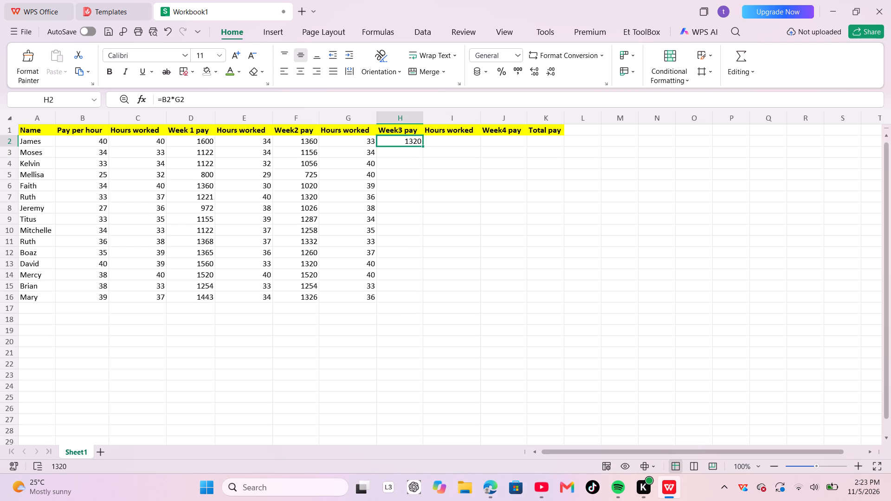
{"action": "left_click_drag", "start_coordinate": [423, 146], "coordinate": [424, 297]}
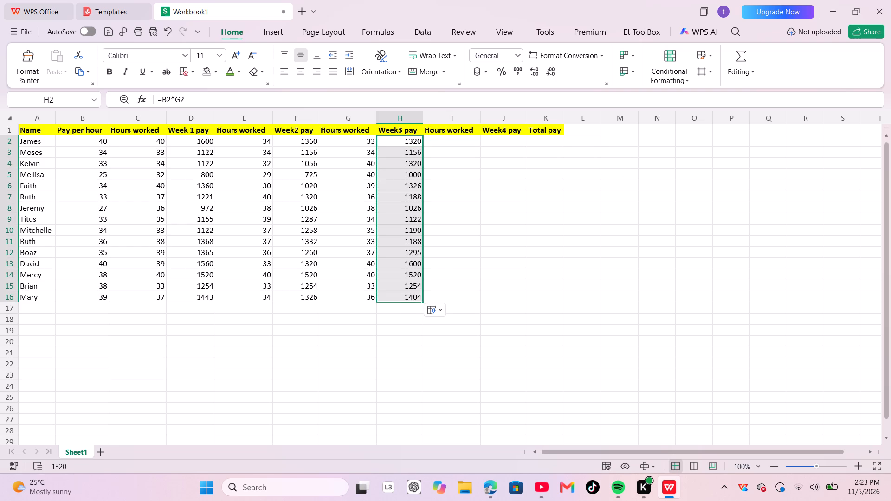
Enter week 4 hours worked of 34, 37, 33, 28 and 33 in I2 through I6, for James to Faith.
{"action": "left_click", "coordinate": [462, 142]}
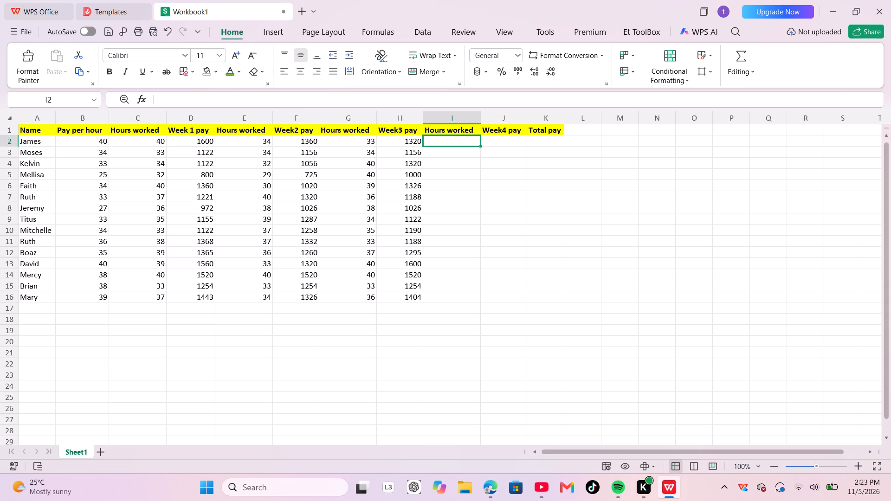
{"action": "type", "text": "34"}
{"action": "key", "text": "Return"}
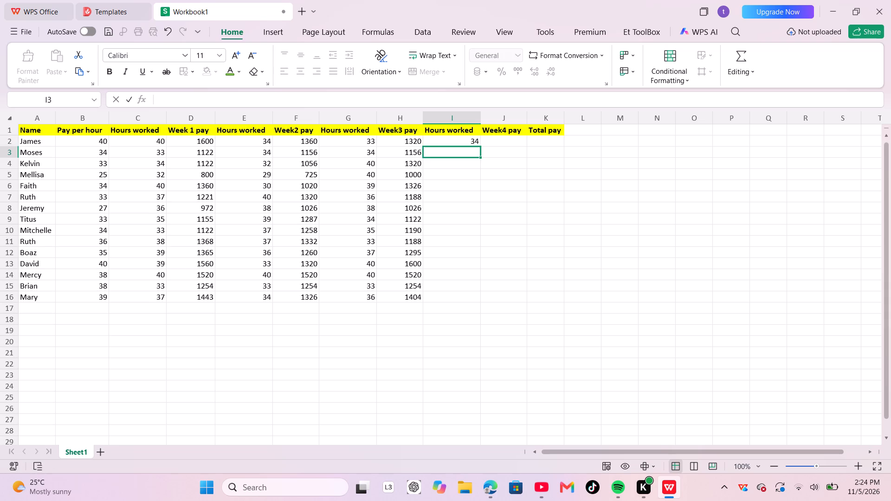
{"action": "type", "text": "37"}
{"action": "key", "text": "Return"}
{"action": "type", "text": "33"}
{"action": "key", "text": "Return"}
{"action": "key", "text": "2"}
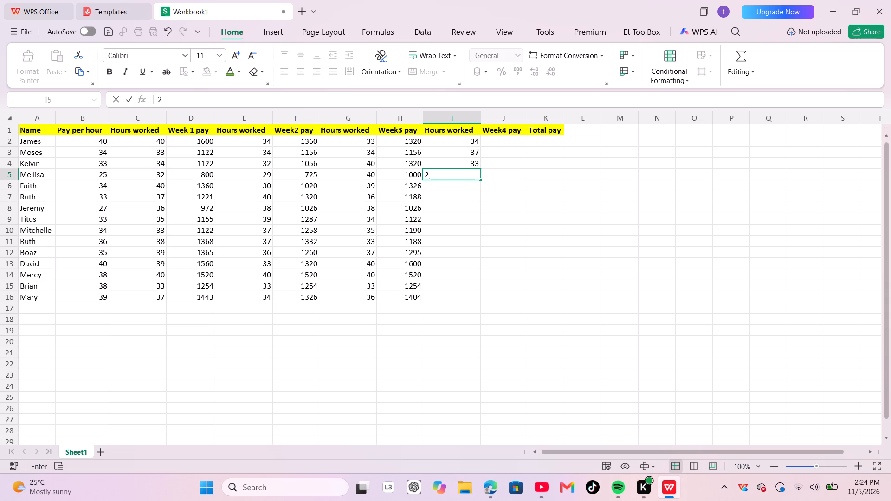
{"action": "key", "text": "8"}
{"action": "key", "text": "Return"}
{"action": "type", "text": "33"}
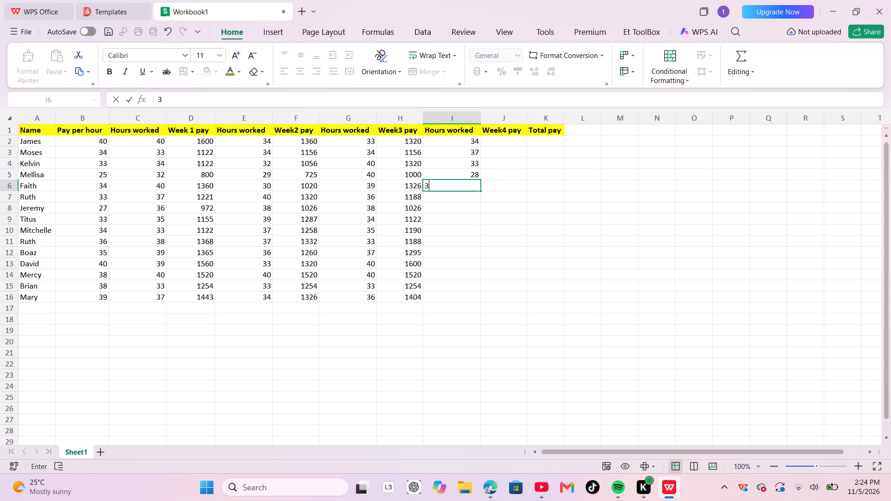
{"action": "key", "text": "Return"}
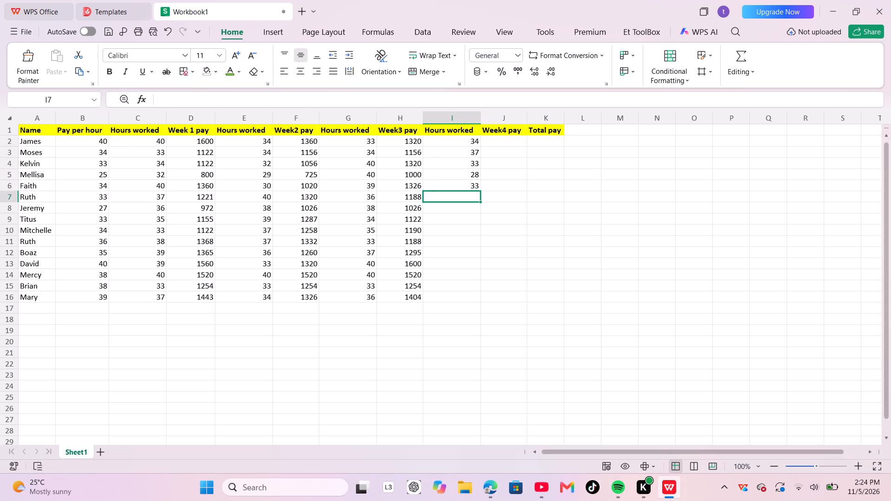
Enter week 4 hours worked of 40, 39, 38, 38 and 40 in I7 through I11, from the first Ruth to the second.
{"action": "type", "text": "40"}
{"action": "key", "text": "Return"}
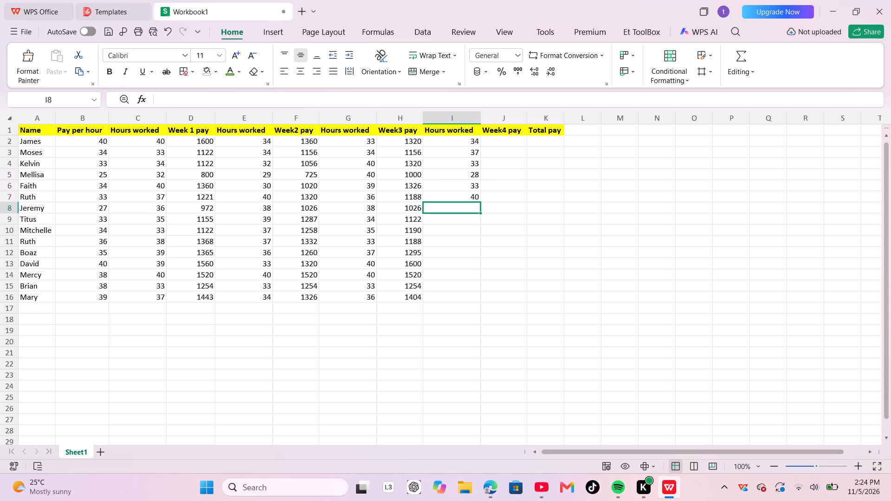
{"action": "type", "text": "39"}
{"action": "key", "text": "Return"}
{"action": "type", "text": "38"}
{"action": "key", "text": "Return"}
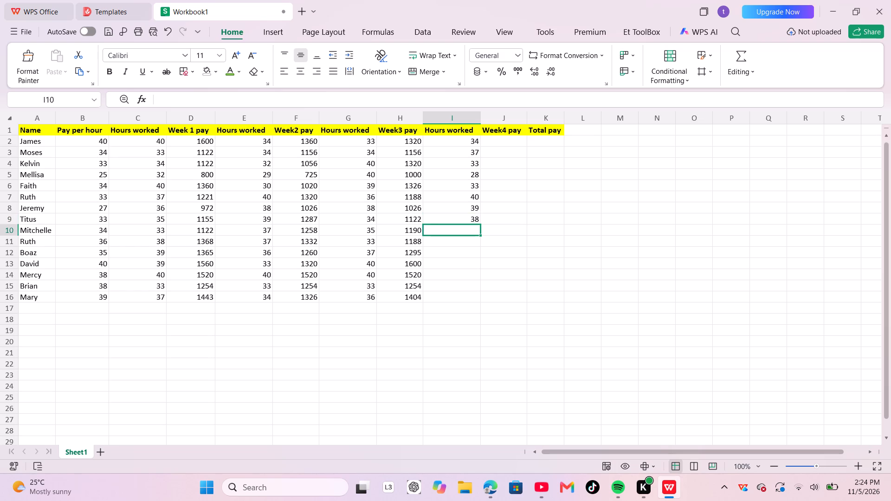
{"action": "key", "text": "3"}
{"action": "key", "text": "8"}
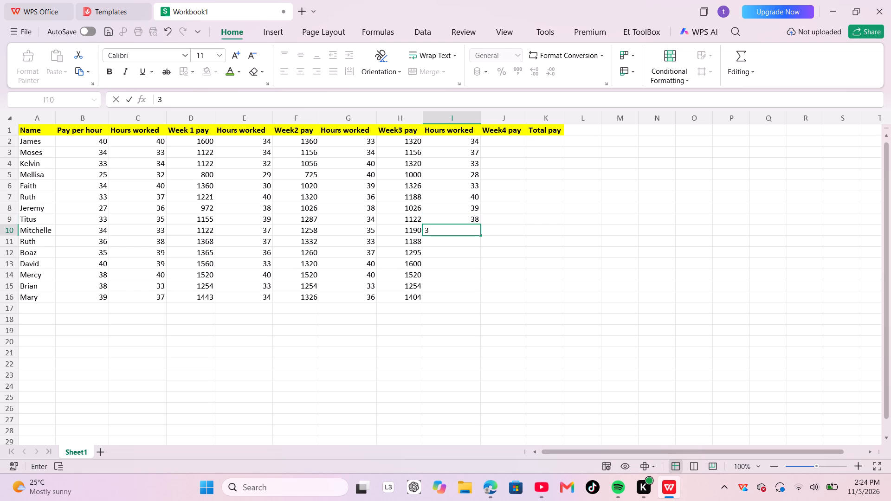
{"action": "key", "text": "Return"}
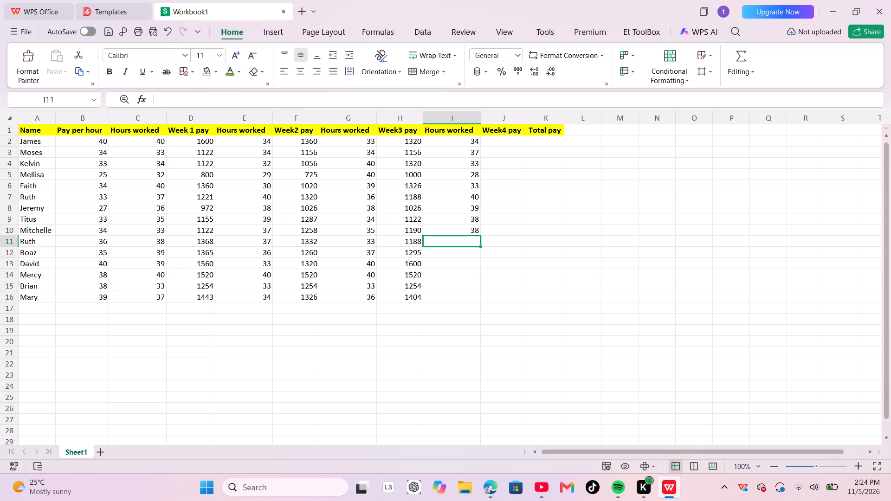
{"action": "type", "text": "40"}
{"action": "key", "text": "Return"}
Enter week 4 hours worked of 36, 30, 33, 28 and 39 in I12 through I16, for Boaz to Mary.
{"action": "type", "text": "36"}
{"action": "key", "text": "Return"}
{"action": "type", "text": "30"}
{"action": "key", "text": "Return"}
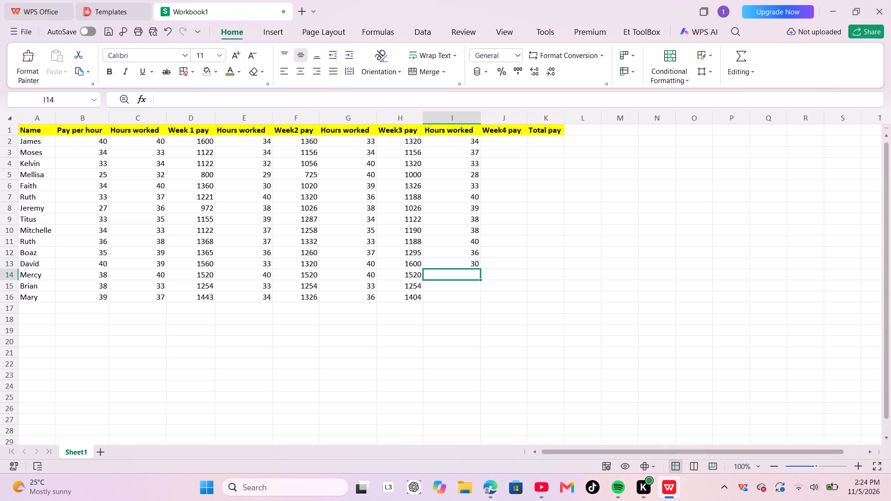
{"action": "type", "text": "33"}
{"action": "key", "text": "Return"}
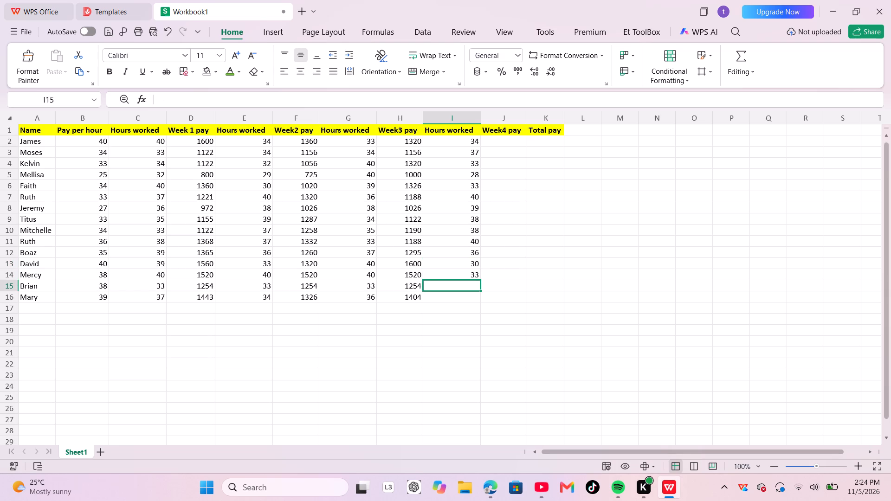
{"action": "key", "text": "2"}
{"action": "key", "text": "8"}
{"action": "key", "text": "Return"}
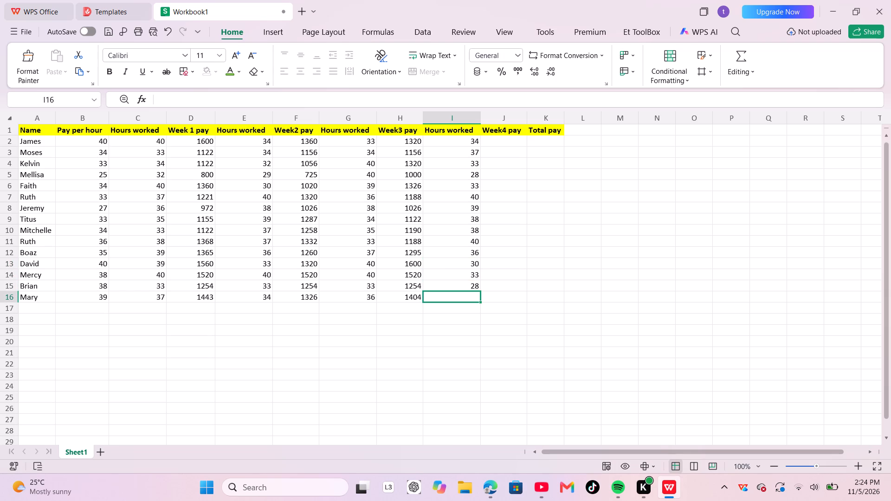
{"action": "type", "text": "39"}
{"action": "key", "text": "Return"}
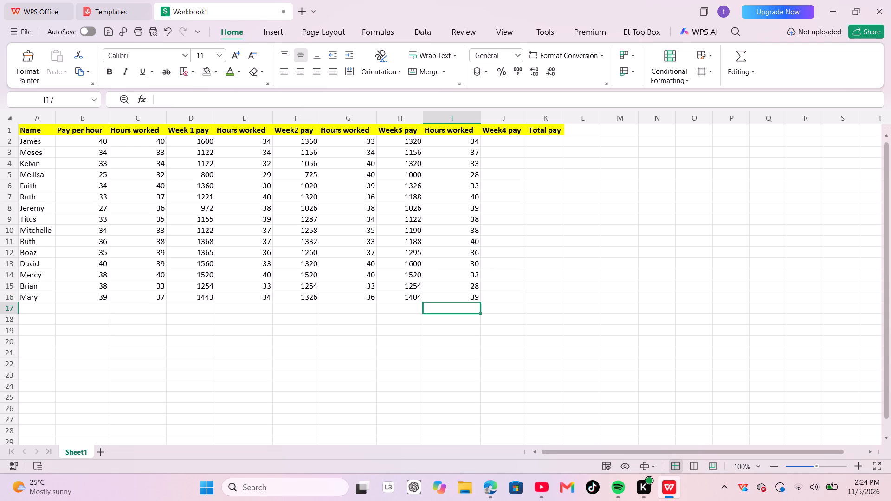
Enter the formula =B2*I2 in J2 to calculate James's Week4 pay.
{"action": "left_click", "coordinate": [510, 140]}
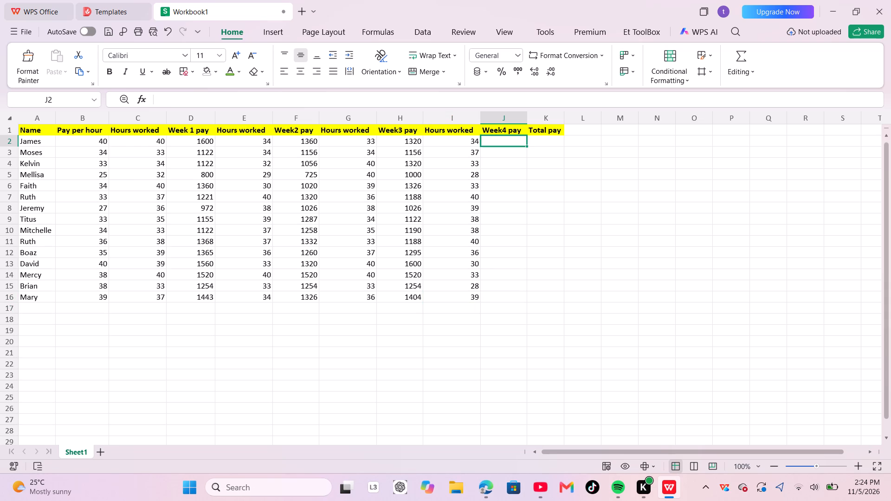
{"action": "type", "text": "=B"}
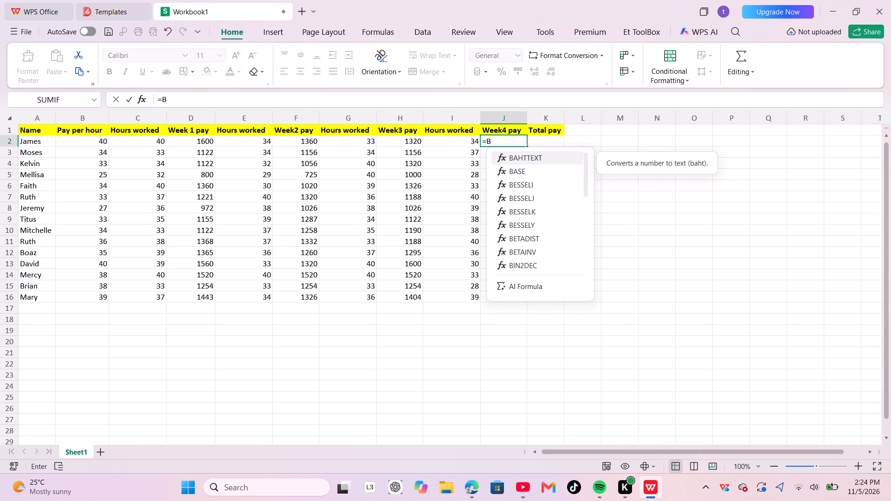
{"action": "key", "text": "2"}
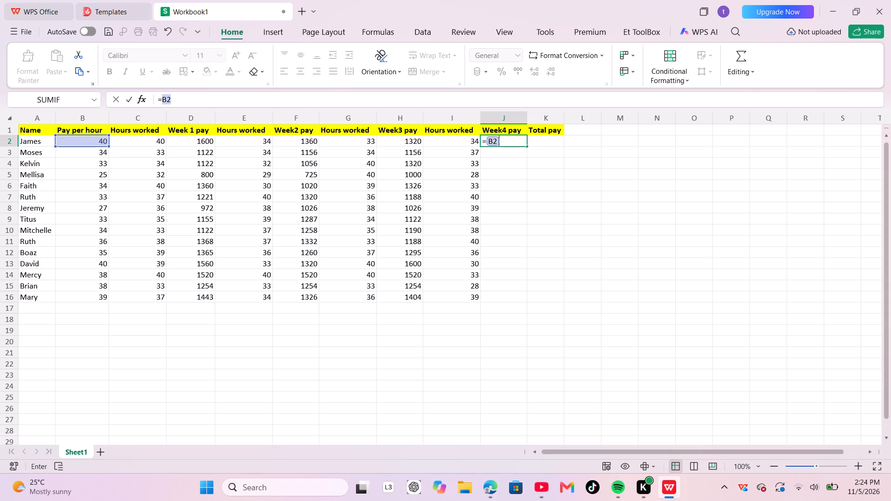
{"action": "key", "text": "shift+asterisk"}
{"action": "key", "text": "i"}
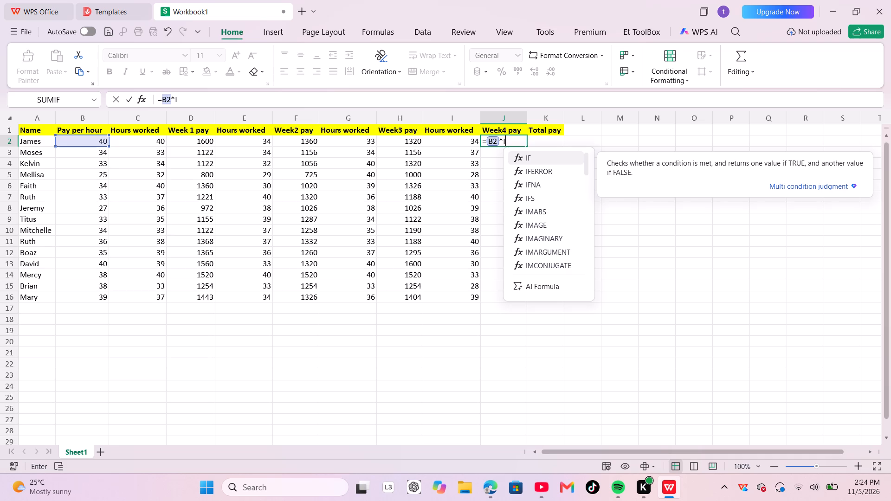
{"action": "key", "text": "2"}
{"action": "key", "text": "Return"}
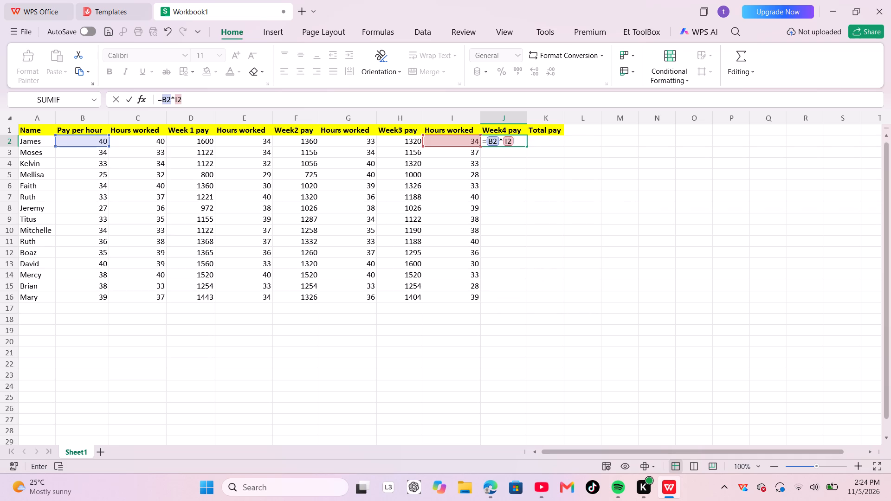
Fill the Week4 pay formula from J2 down through J16, for all remaining employees.
{"action": "left_click", "coordinate": [514, 142]}
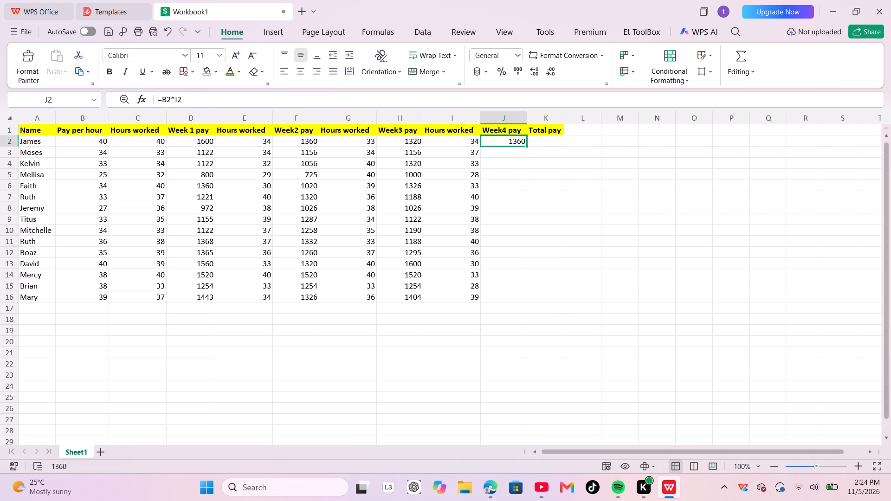
{"action": "left_click_drag", "start_coordinate": [528, 147], "coordinate": [522, 296]}
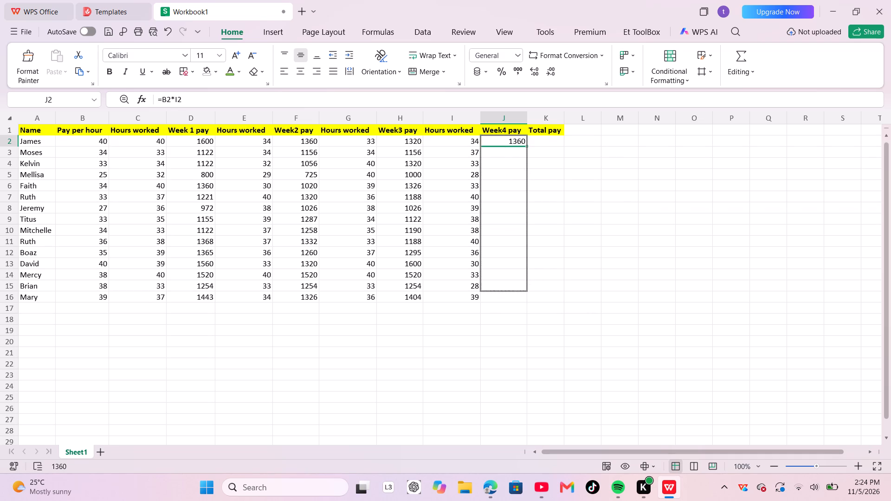
{"action": "left_click_drag", "start_coordinate": [522, 296], "coordinate": [522, 298]}
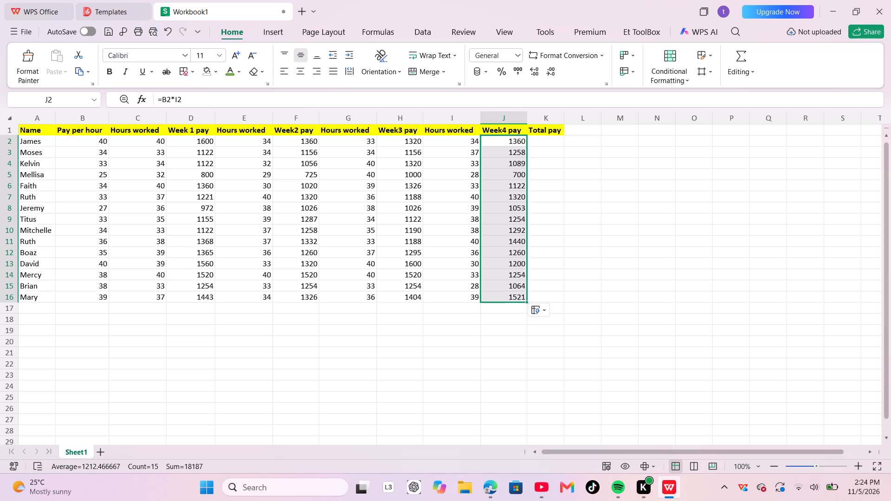
{"action": "left_click", "coordinate": [660, 237]}
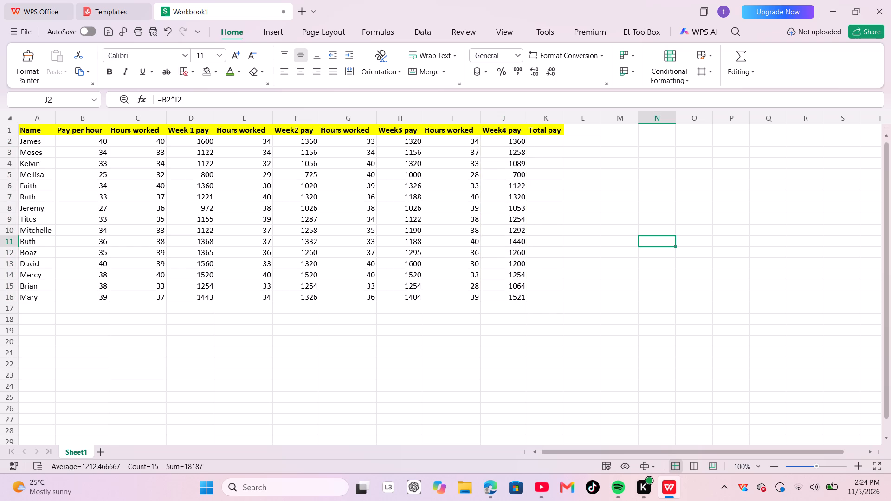
Enter the formula =D2+F2+H2+J2 in K2 to calculate James's Total pay across the four weeks.
{"action": "left_click", "coordinate": [548, 140]}
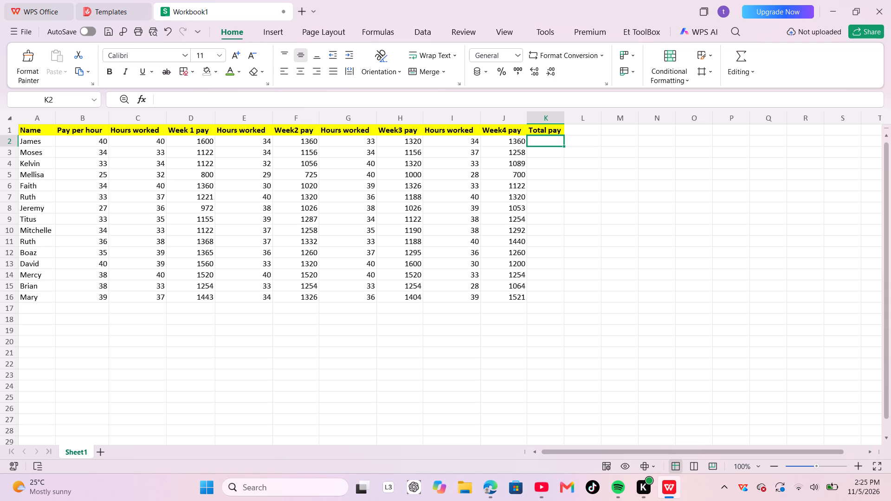
{"action": "type", "text": "=B"}
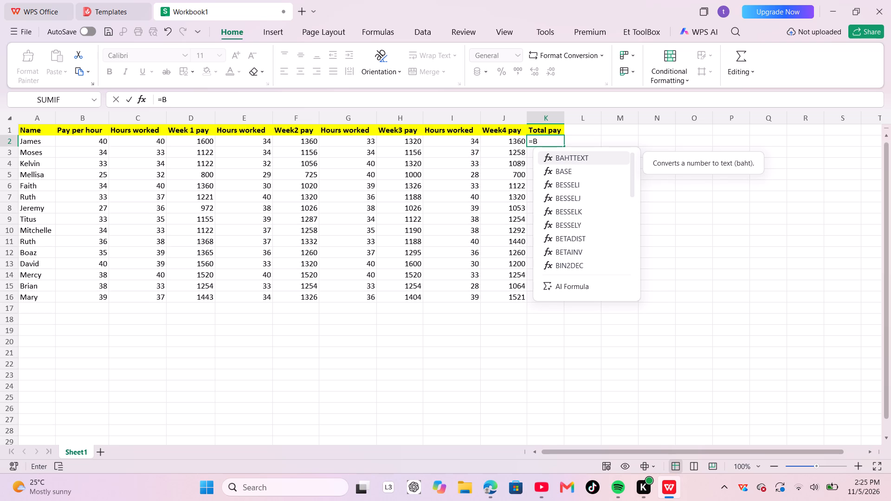
{"action": "key", "text": "BackSpace"}
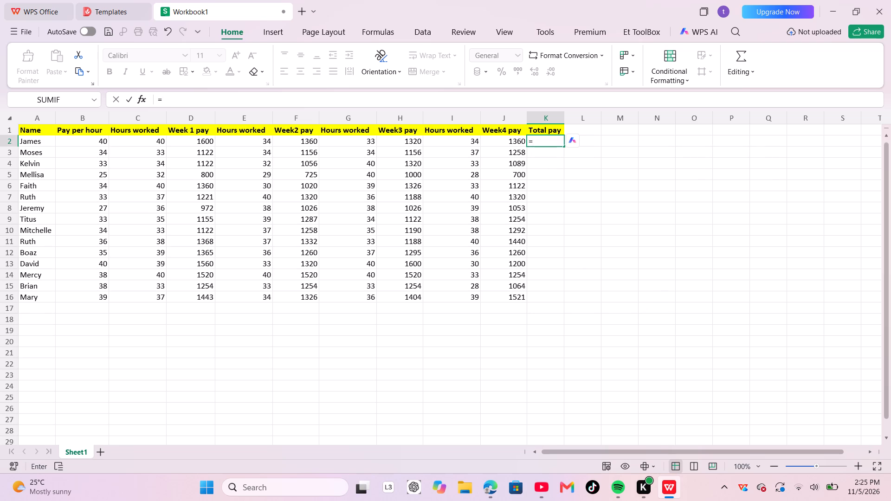
{"action": "key", "text": "d"}
{"action": "key", "text": "2"}
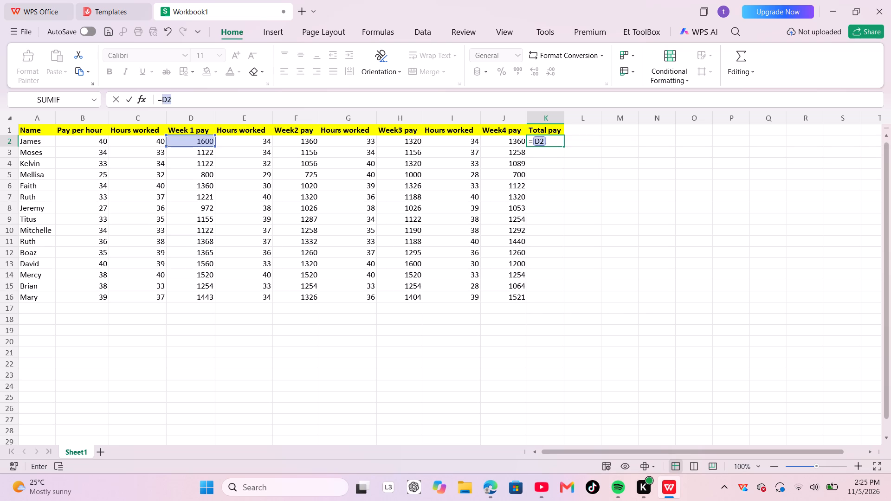
{"action": "key", "text": "shift+plus"}
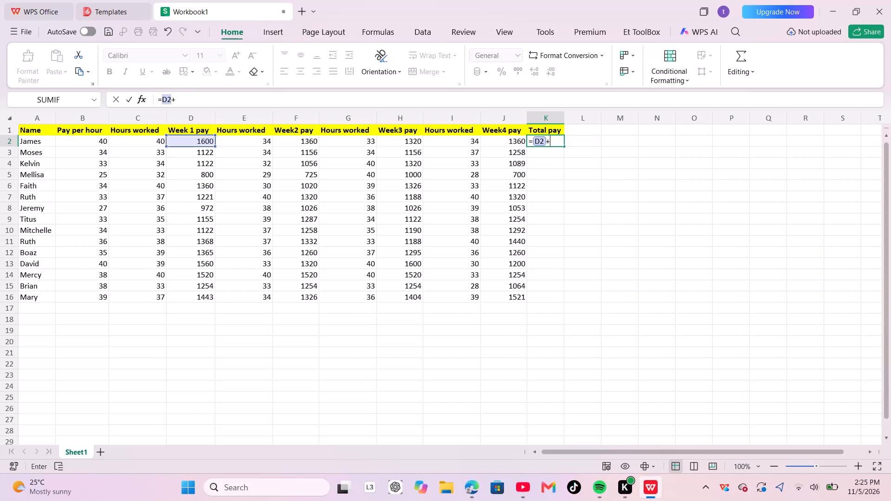
{"action": "key", "text": "f"}
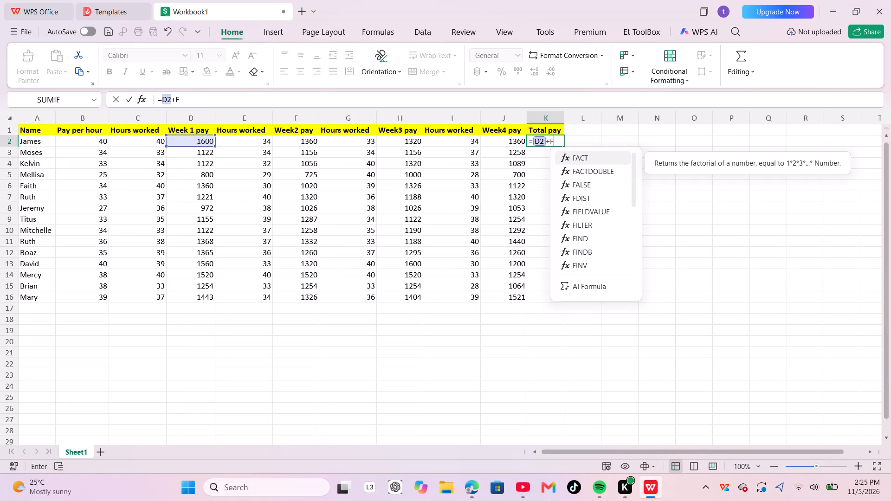
{"action": "key", "text": "2"}
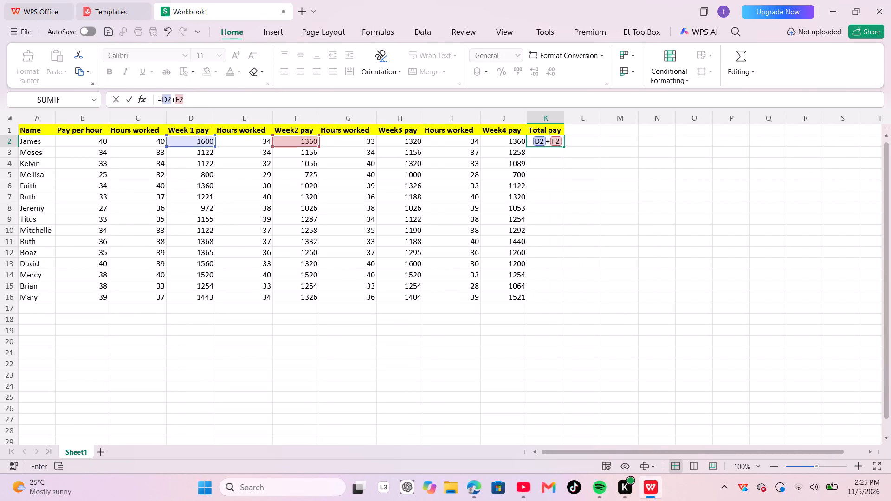
{"action": "key", "text": "shift+plus"}
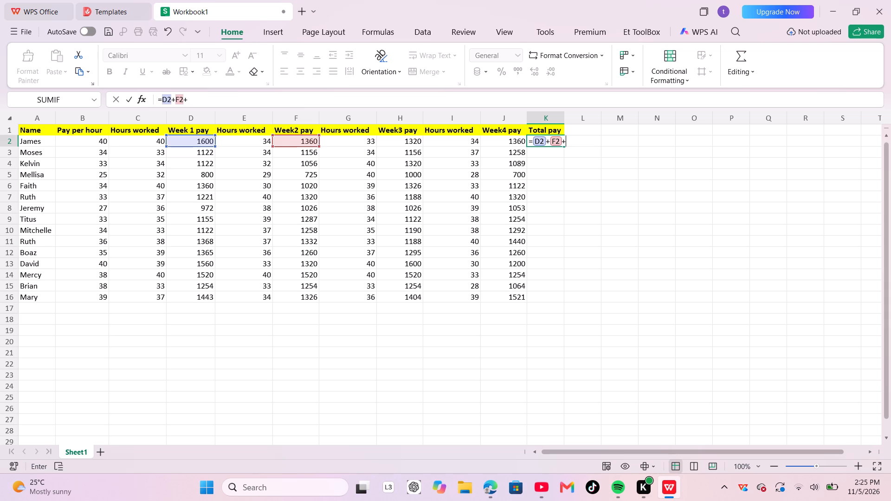
{"action": "type", "text": "H2"}
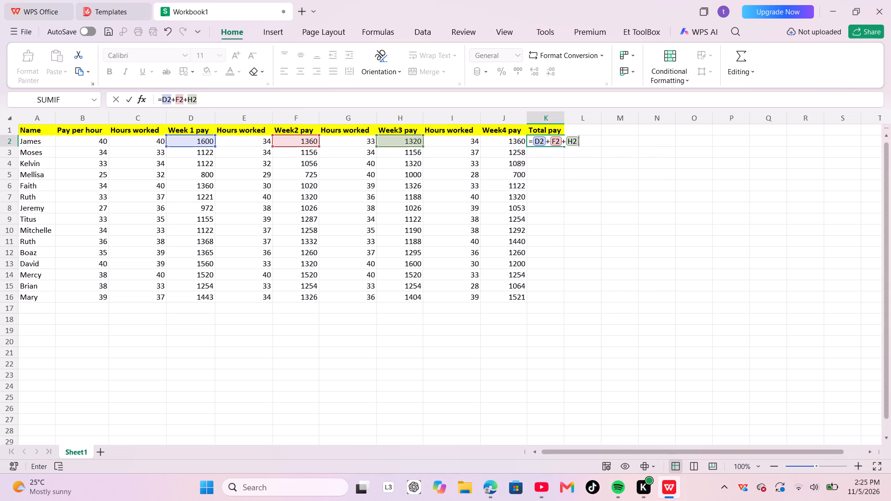
{"action": "key", "text": "shift+plus"}
{"action": "key", "text": "j"}
{"action": "key", "text": "2"}
{"action": "key", "text": "Return"}
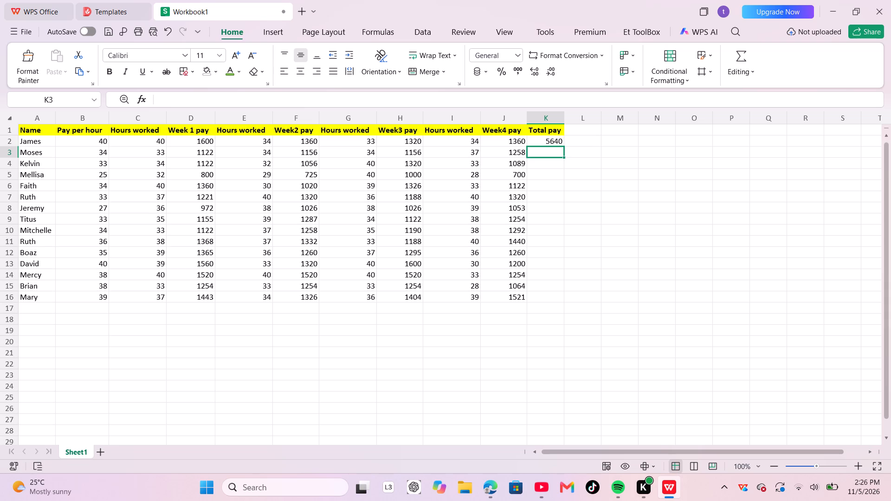
Fill the Total pay formula from K2 down through K16, for all remaining employees.
{"action": "left_click", "coordinate": [550, 141]}
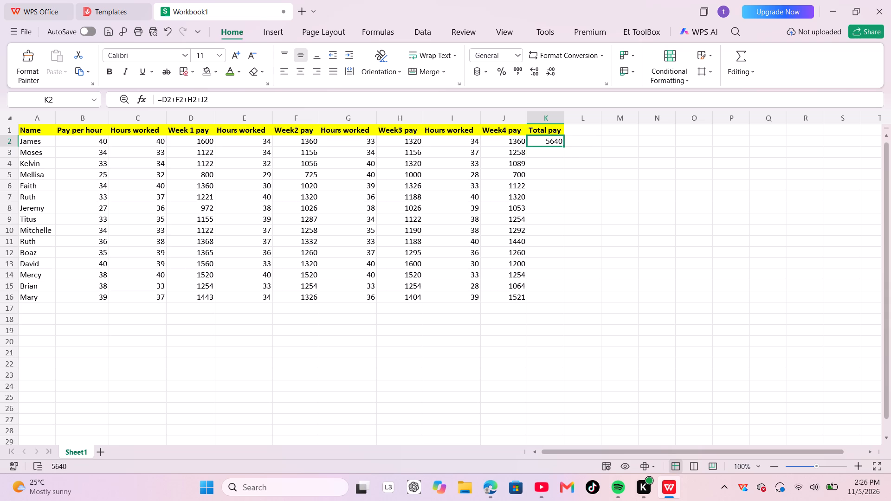
{"action": "left_click_drag", "start_coordinate": [565, 145], "coordinate": [562, 323]}
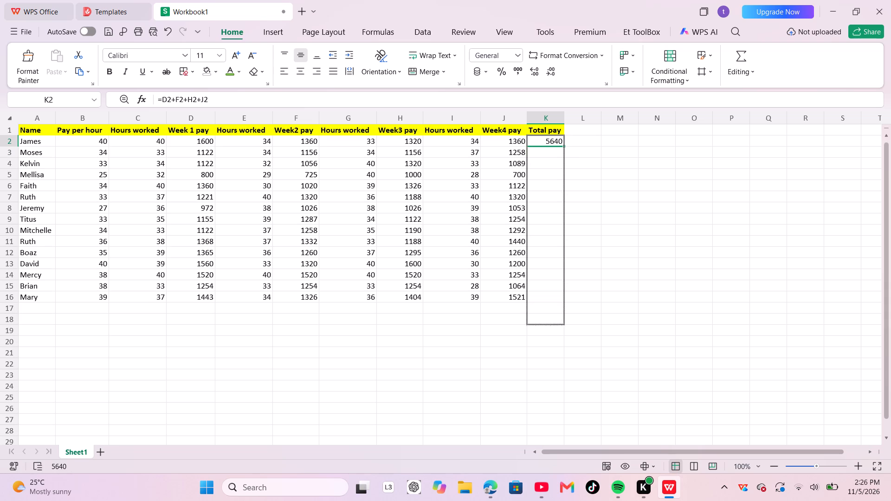
{"action": "left_click_drag", "start_coordinate": [562, 323], "coordinate": [564, 296]}
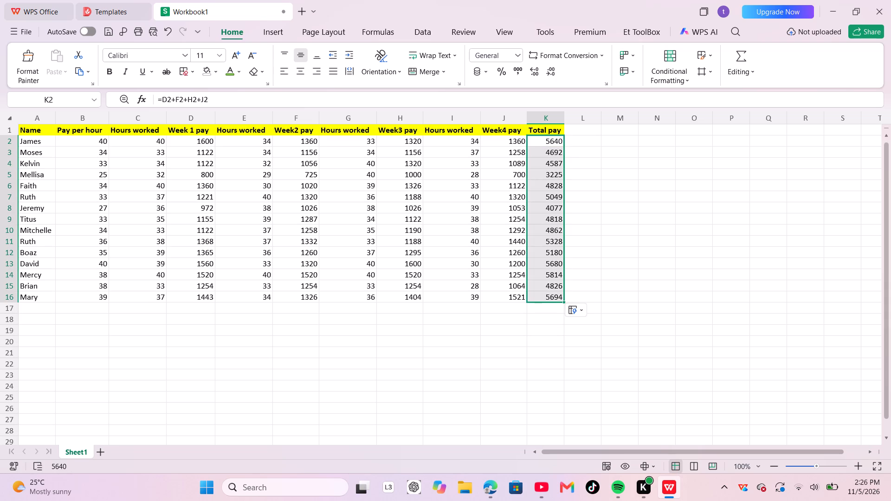
{"action": "left_click", "coordinate": [628, 290]}
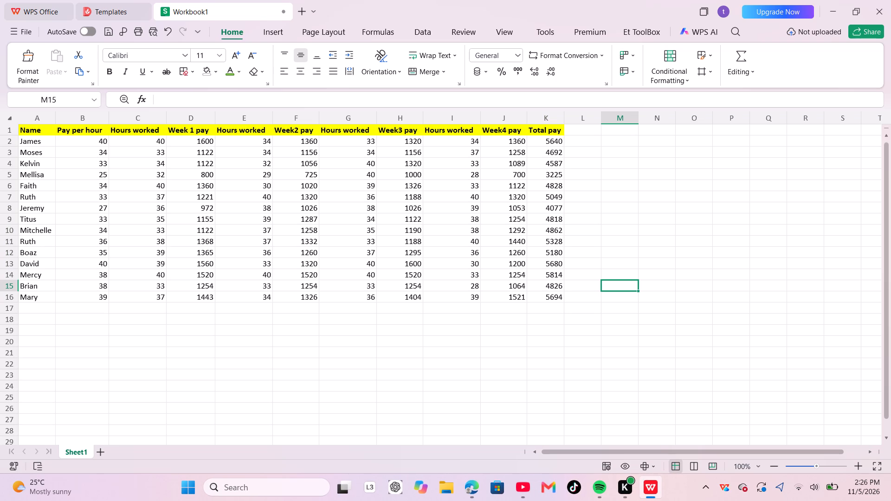
Add a dollar sign to the hourly pay header in B1 so it reads "Pay per hour $".
{"action": "left_click", "coordinate": [89, 129]}
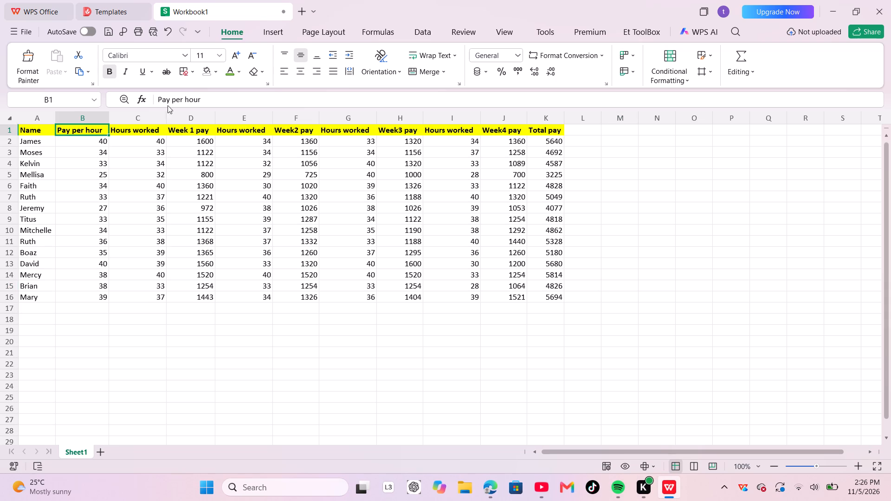
{"action": "left_click", "coordinate": [202, 97]}
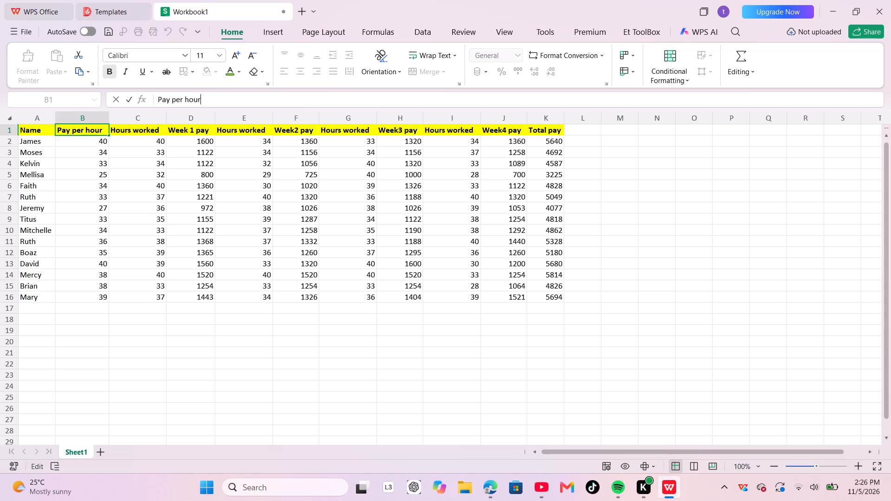
{"action": "key", "text": "space"}
{"action": "key", "text": "shift+dollar"}
{"action": "key", "text": "Return"}
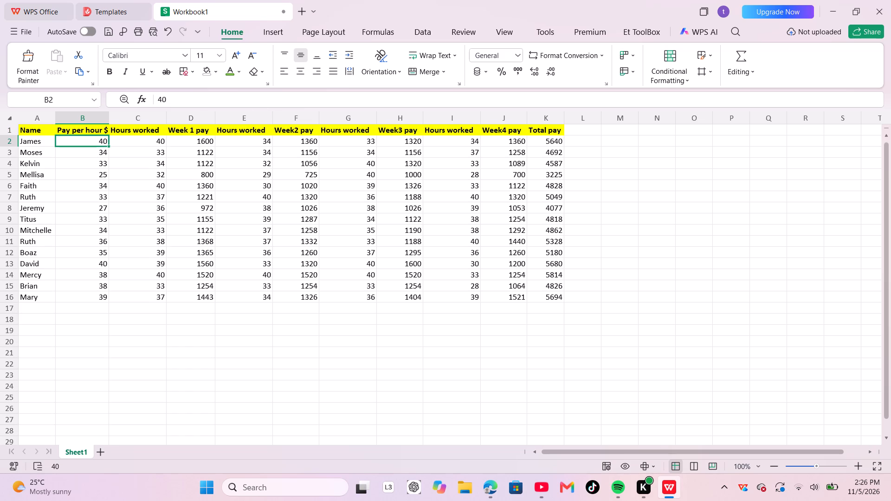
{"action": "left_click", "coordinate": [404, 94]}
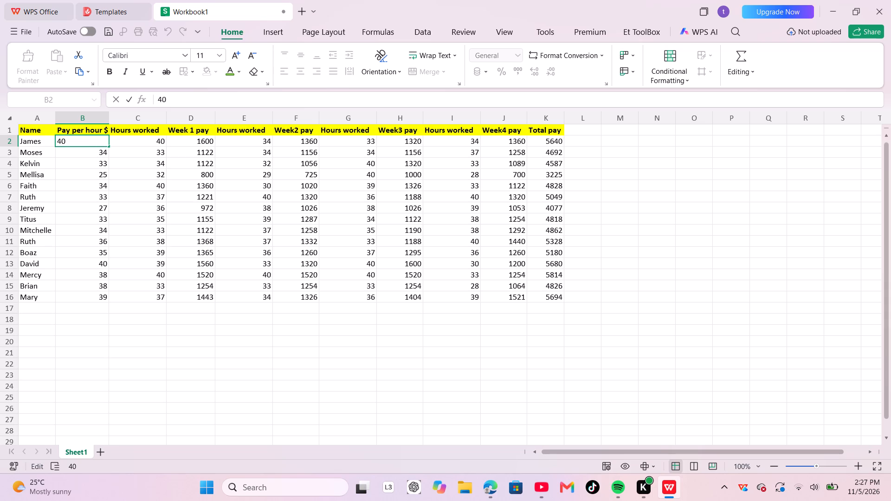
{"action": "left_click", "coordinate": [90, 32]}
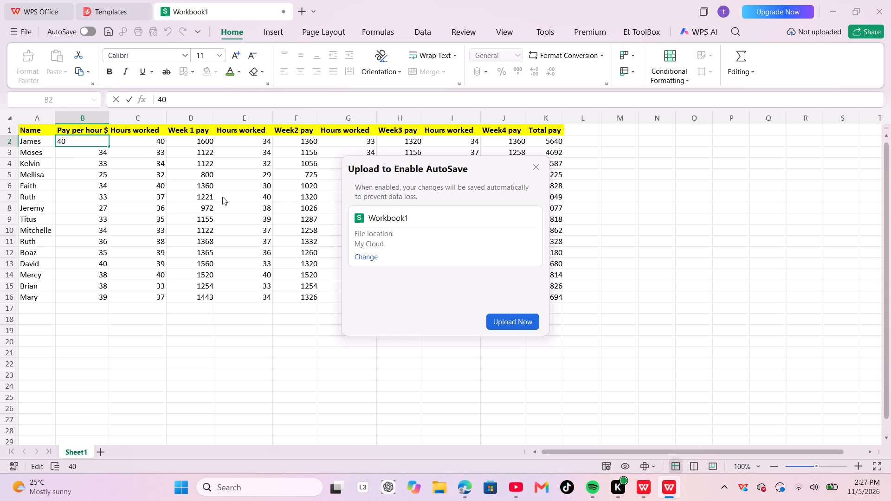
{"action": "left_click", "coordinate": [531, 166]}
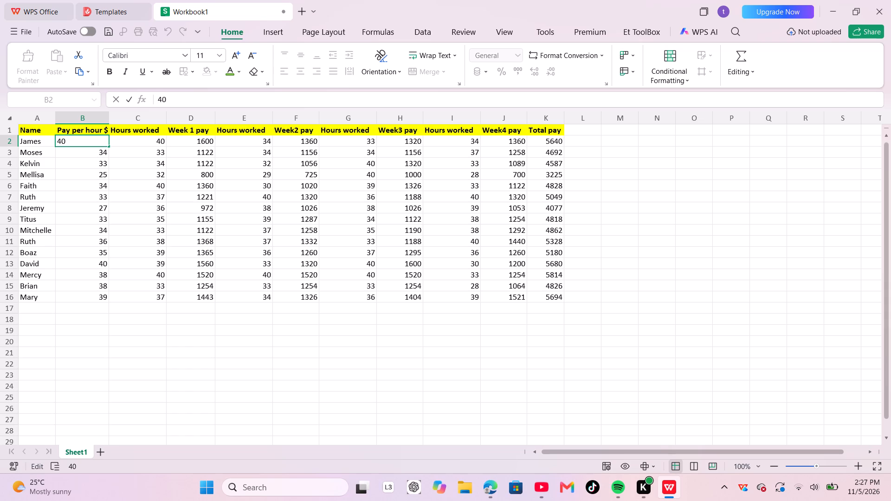
Set the font colour of the blank cells A18 through K18 below the pay table to the green theme colour.
{"action": "left_click", "coordinate": [37, 319]}
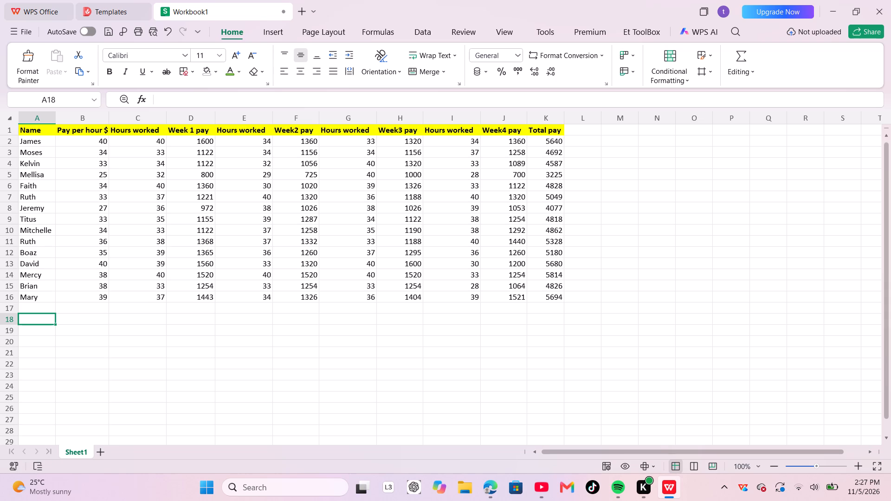
{"action": "left_click_drag", "start_coordinate": [57, 325], "coordinate": [86, 327]}
{"action": "left_click_drag", "start_coordinate": [86, 327], "coordinate": [345, 325]}
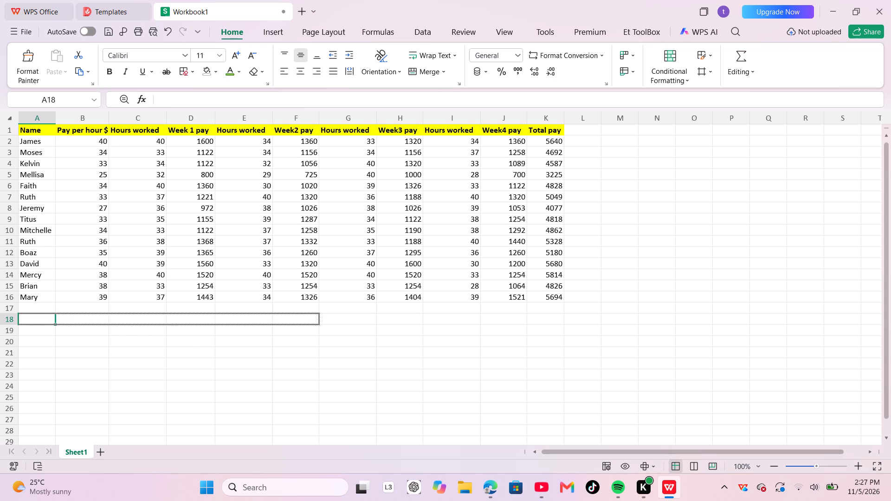
{"action": "left_click_drag", "start_coordinate": [345, 325], "coordinate": [493, 325]}
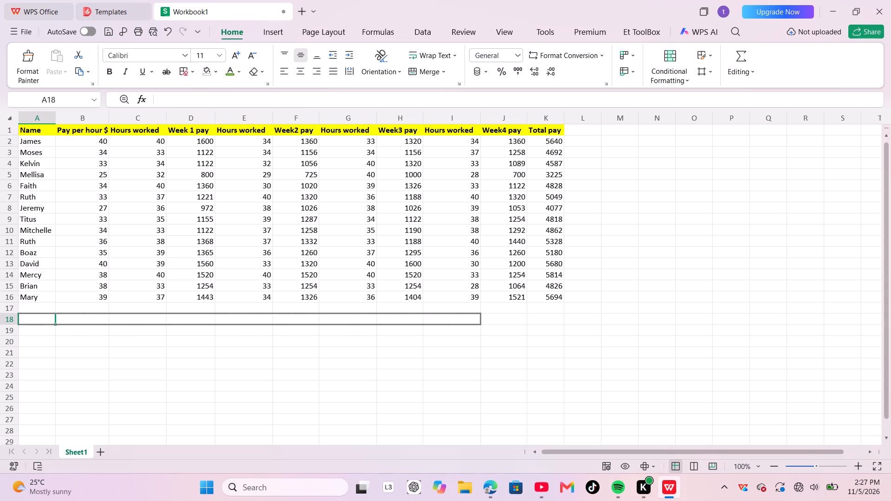
{"action": "left_click_drag", "start_coordinate": [493, 325], "coordinate": [542, 326]}
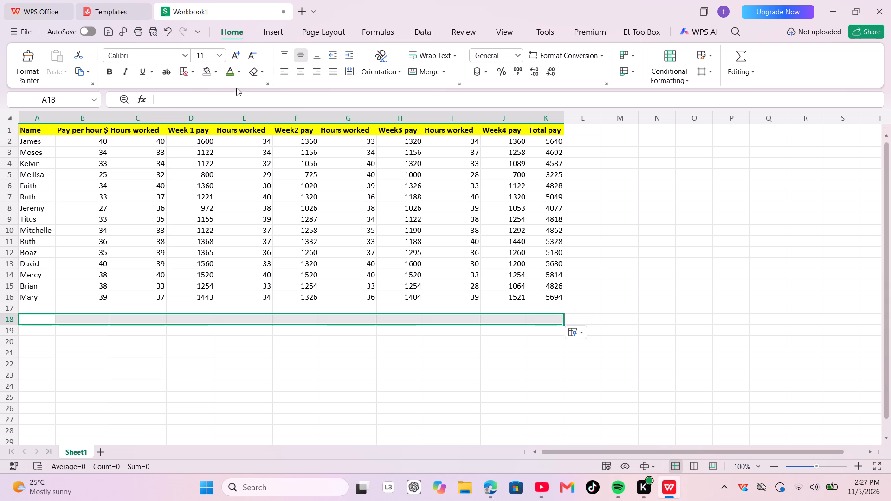
{"action": "left_click", "coordinate": [237, 71]}
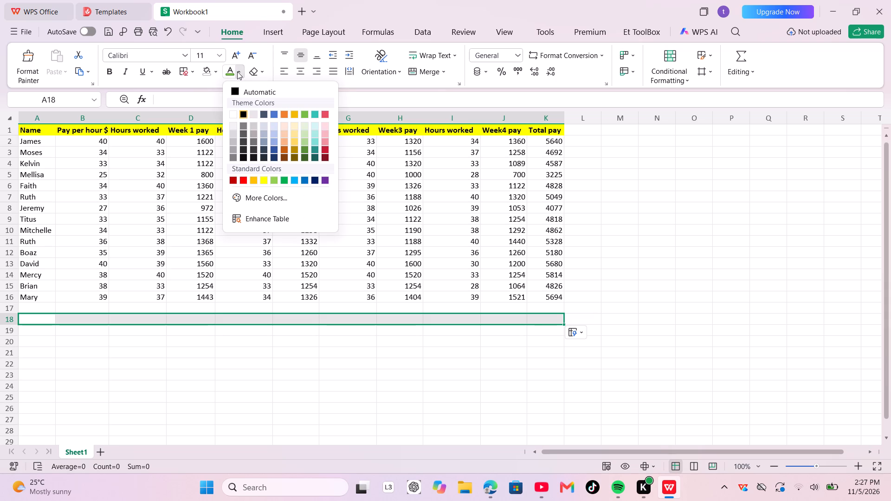
{"action": "left_click", "coordinate": [302, 111]}
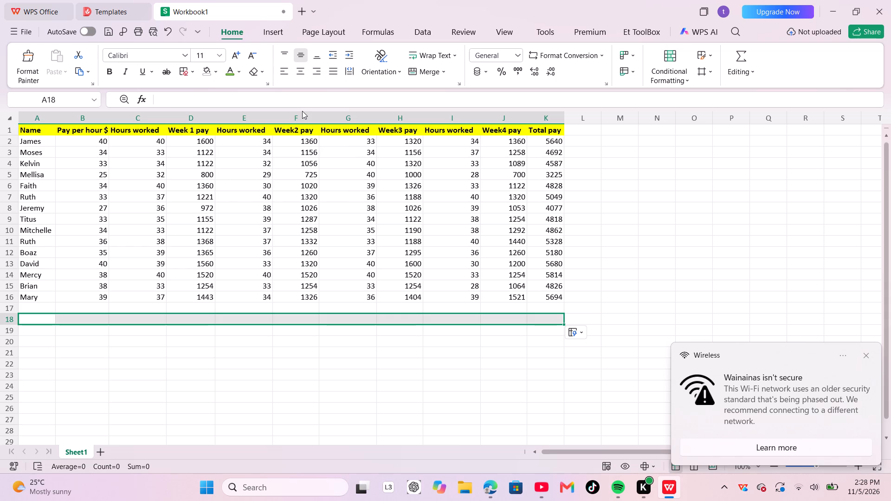
{"action": "left_click", "coordinate": [44, 343]}
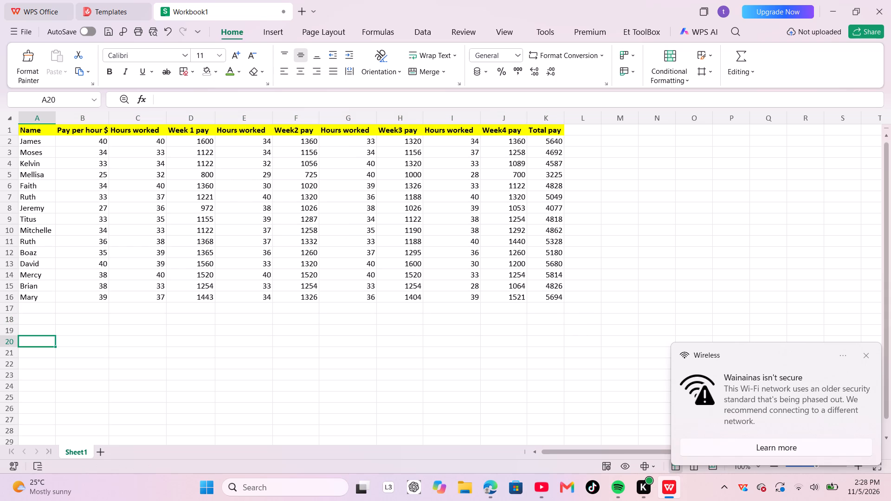
{"action": "left_click", "coordinate": [42, 341]}
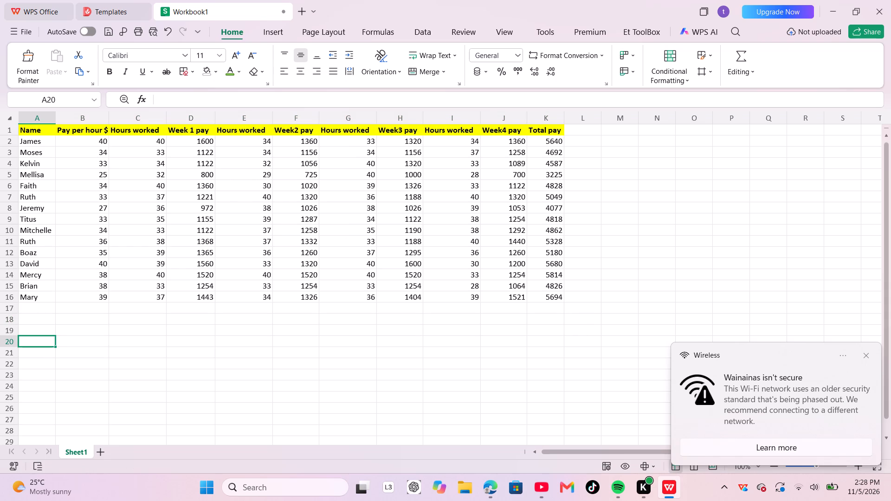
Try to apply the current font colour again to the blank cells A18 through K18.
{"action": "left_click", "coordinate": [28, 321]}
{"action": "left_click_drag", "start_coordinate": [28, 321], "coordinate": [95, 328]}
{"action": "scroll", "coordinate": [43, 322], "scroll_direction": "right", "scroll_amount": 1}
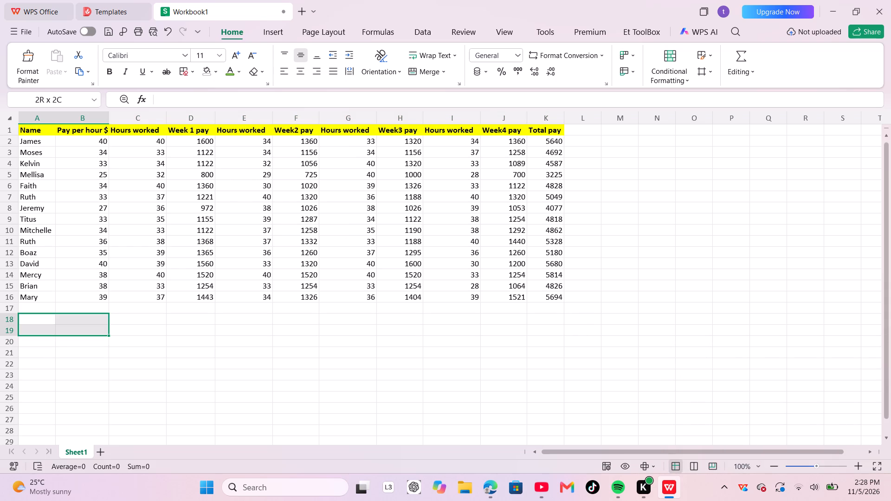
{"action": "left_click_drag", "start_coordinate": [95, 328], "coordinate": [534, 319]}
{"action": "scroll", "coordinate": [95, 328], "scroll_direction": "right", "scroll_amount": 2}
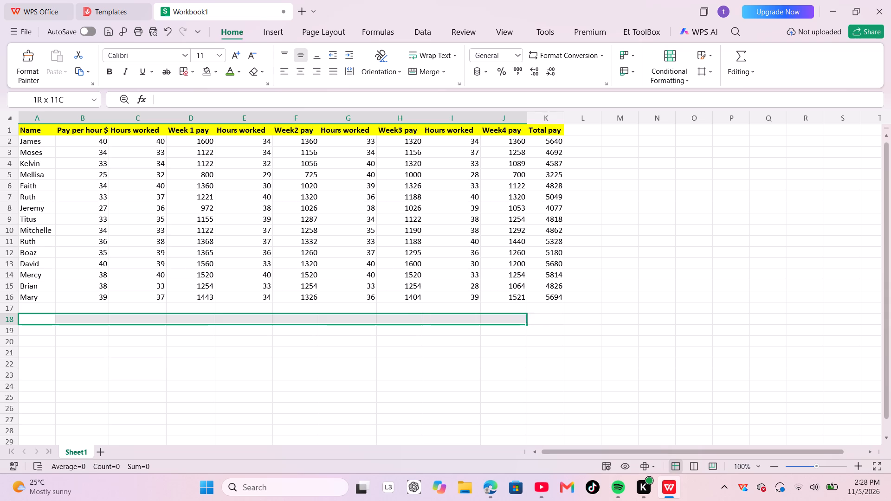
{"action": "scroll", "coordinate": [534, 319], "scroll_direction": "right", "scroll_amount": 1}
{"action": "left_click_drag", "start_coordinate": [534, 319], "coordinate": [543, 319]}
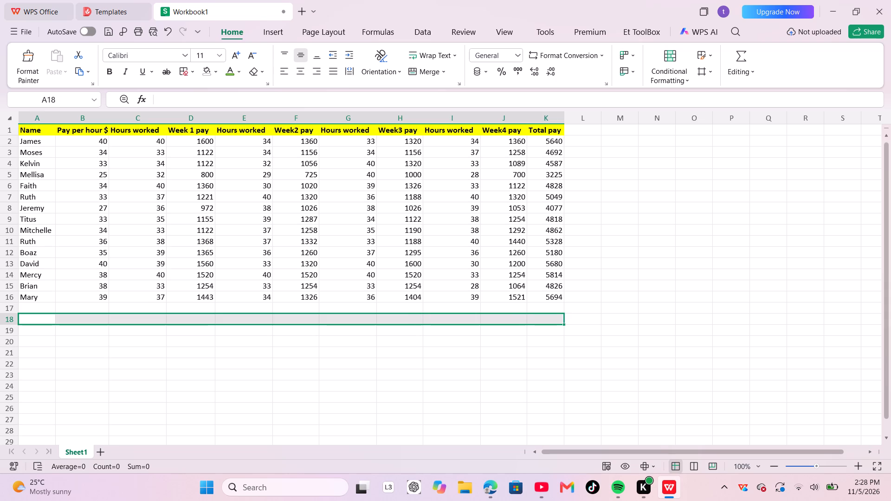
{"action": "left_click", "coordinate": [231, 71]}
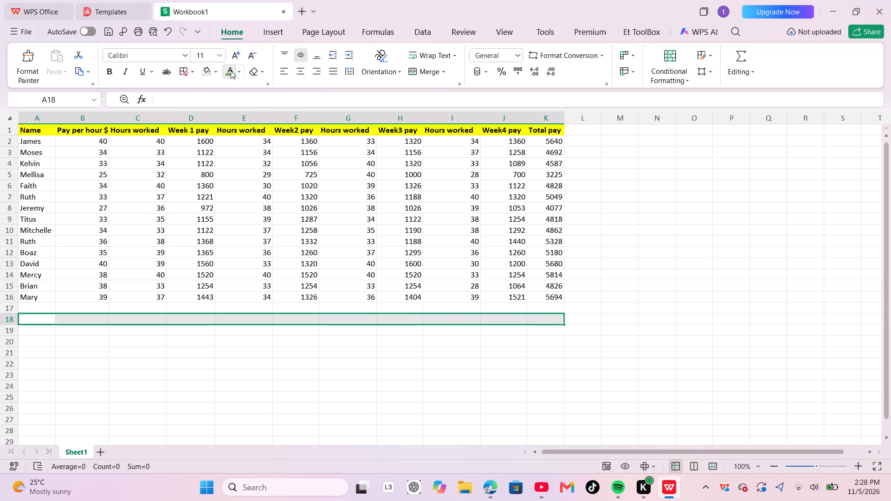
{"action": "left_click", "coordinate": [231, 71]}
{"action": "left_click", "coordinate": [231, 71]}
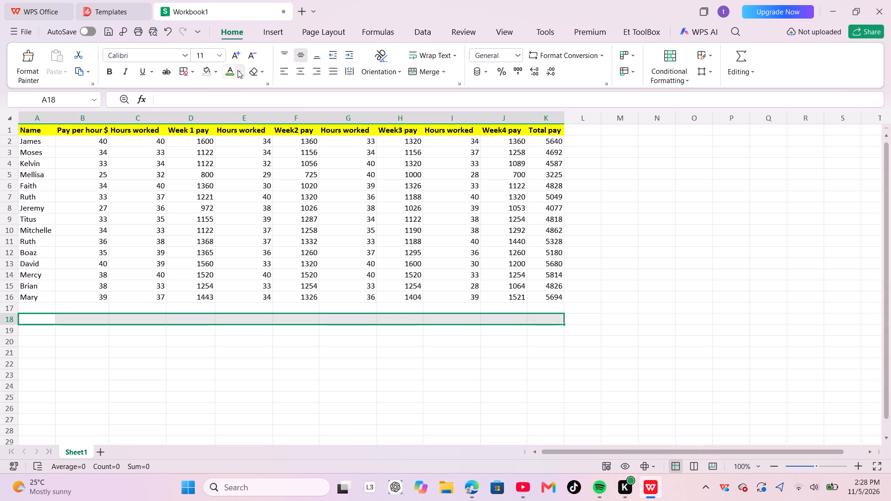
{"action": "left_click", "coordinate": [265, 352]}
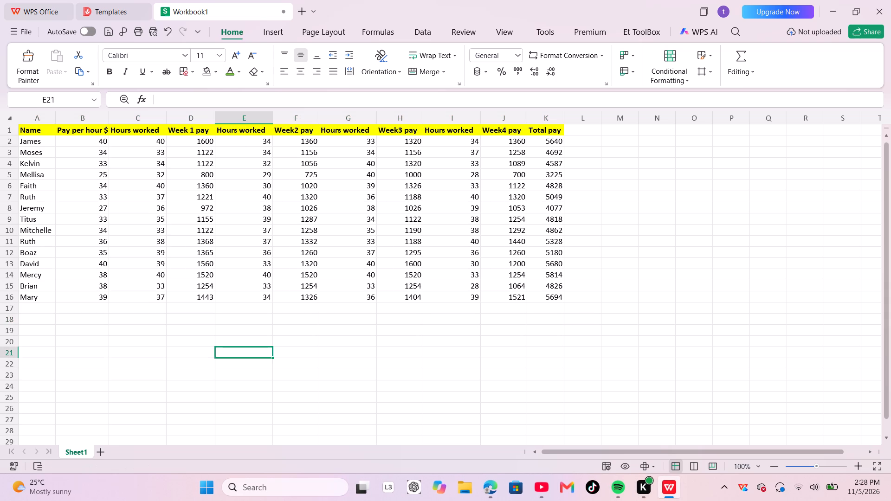
Format cell A18 with bold text and a black font colour.
{"action": "left_click", "coordinate": [43, 319]}
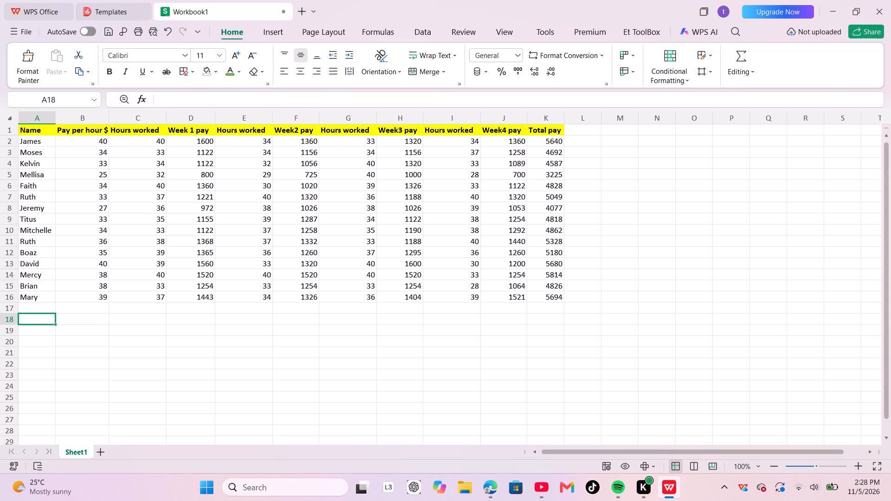
{"action": "left_click", "coordinate": [105, 68]}
{"action": "key", "text": "t"}
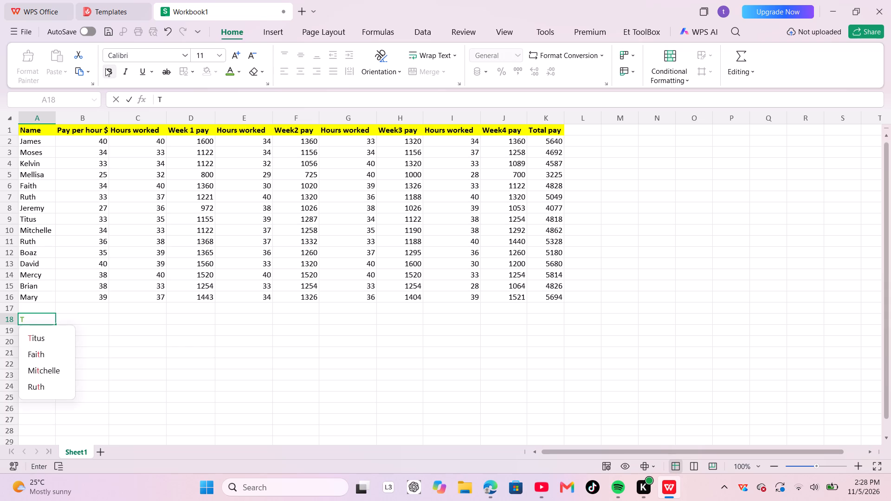
{"action": "key", "text": "BackSpace"}
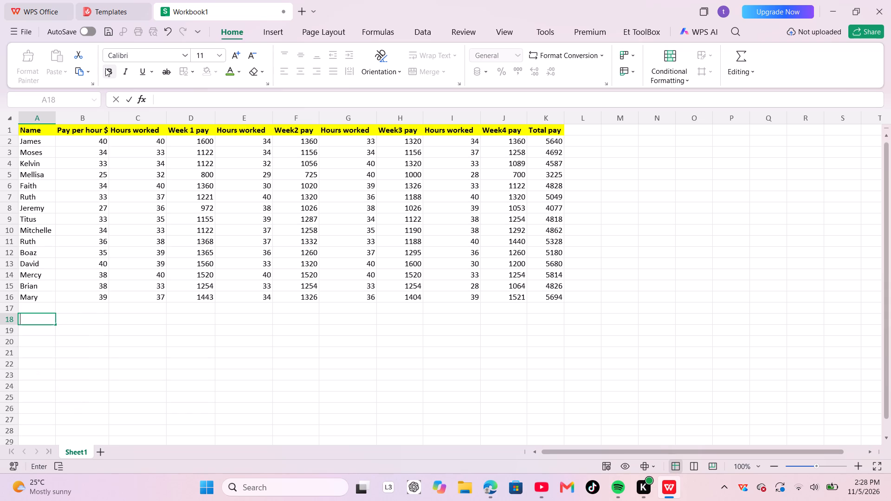
{"action": "left_click", "coordinate": [237, 73]}
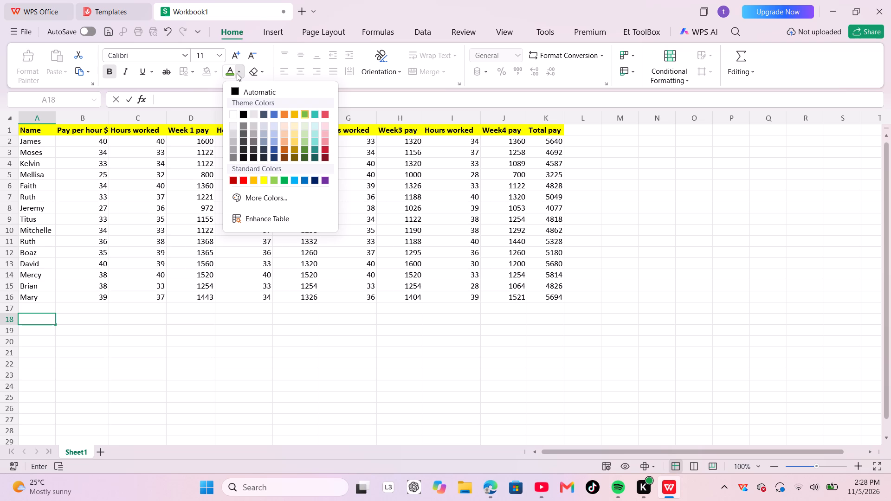
{"action": "left_click", "coordinate": [241, 70]}
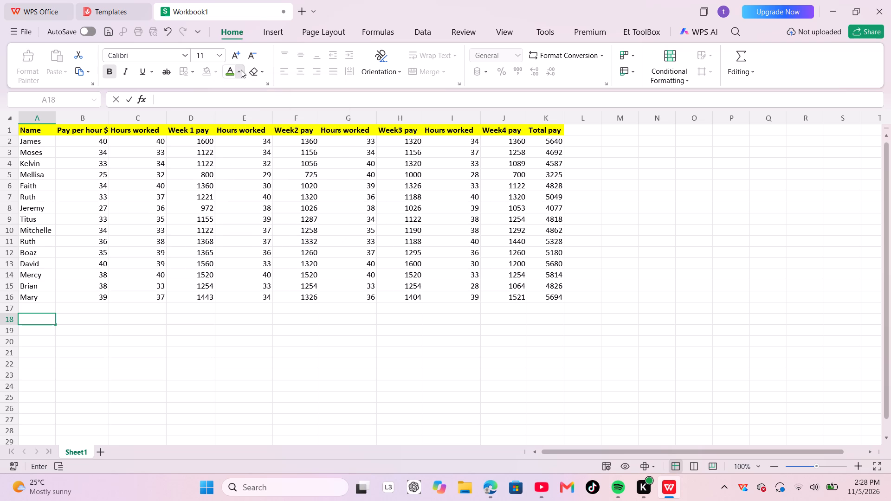
{"action": "left_click", "coordinate": [241, 70]}
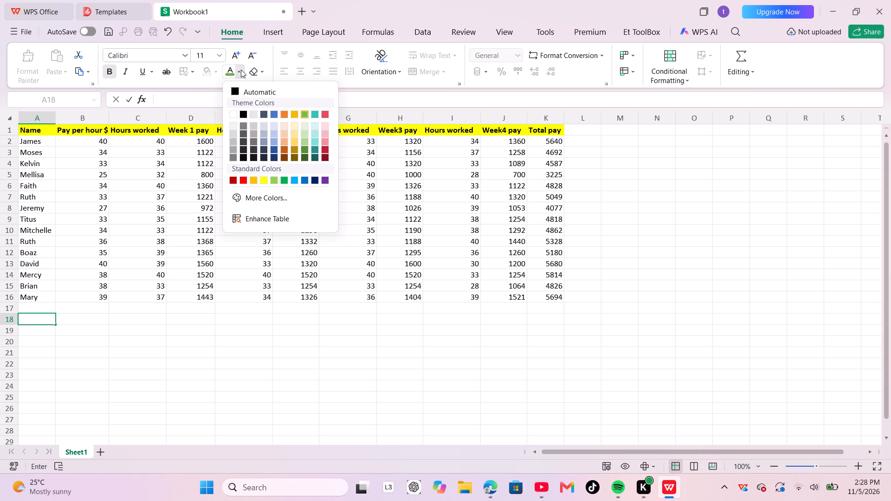
{"action": "left_click", "coordinate": [242, 112]}
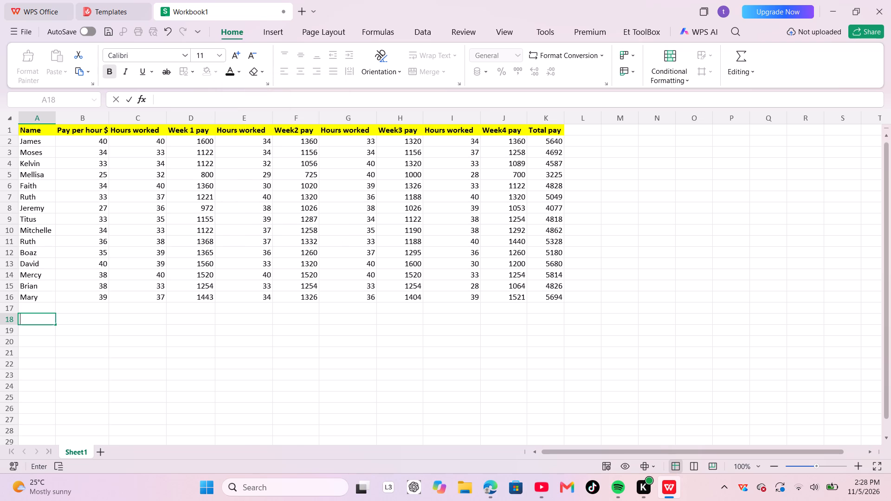
Enter the label "Total sum" in cell A18 below the table.
{"action": "key", "text": "t"}
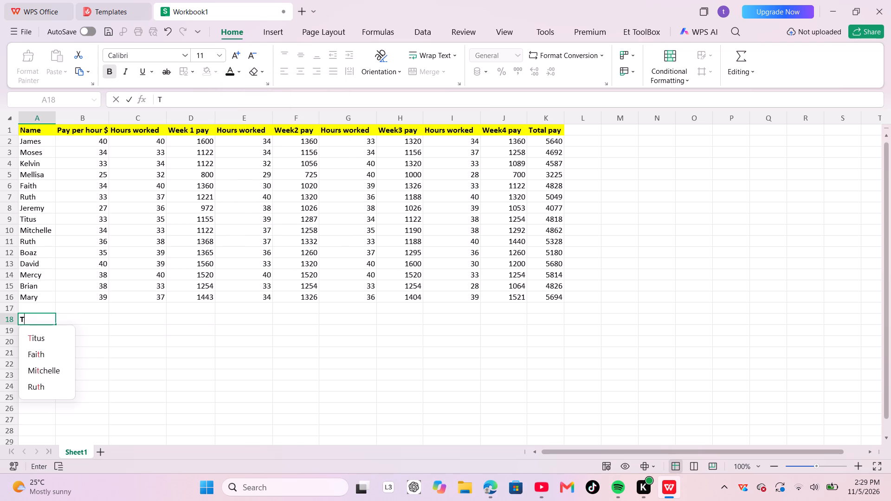
{"action": "type", "text": "otal sum"}
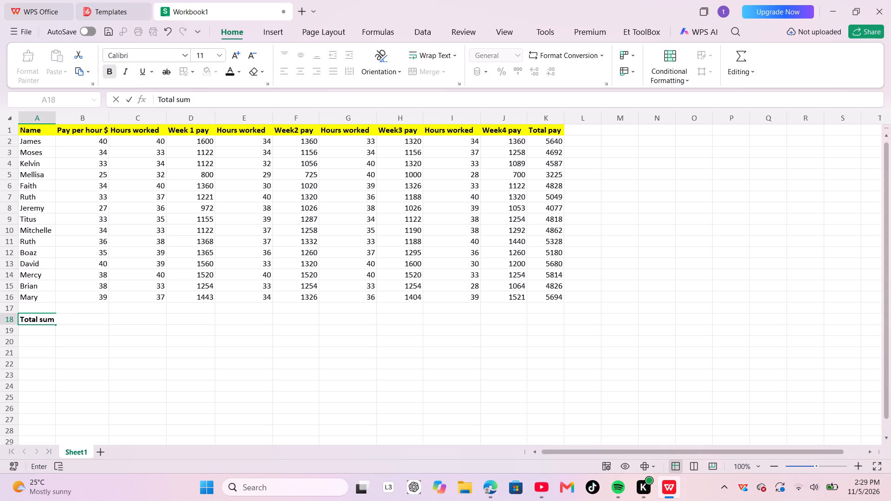
{"action": "key", "text": "Return"}
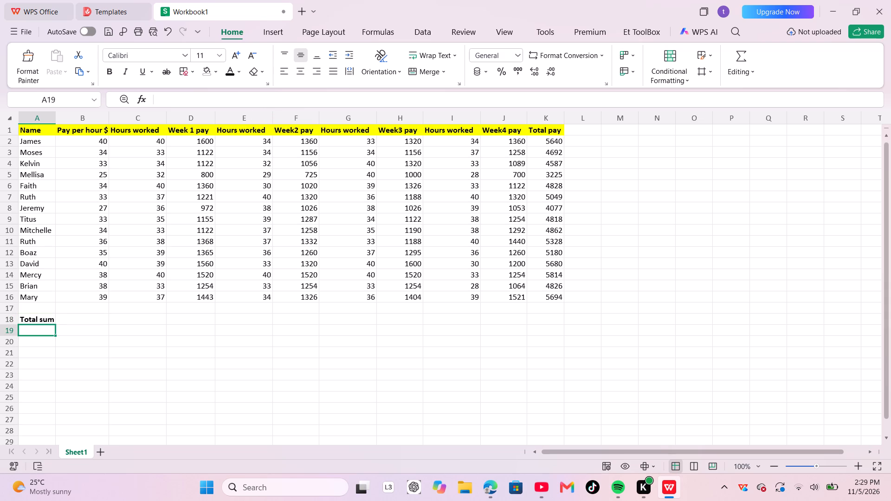
Give the Total sum cell A18 a green theme fill colour and fill it across row 18 to K18.
{"action": "left_click", "coordinate": [38, 318]}
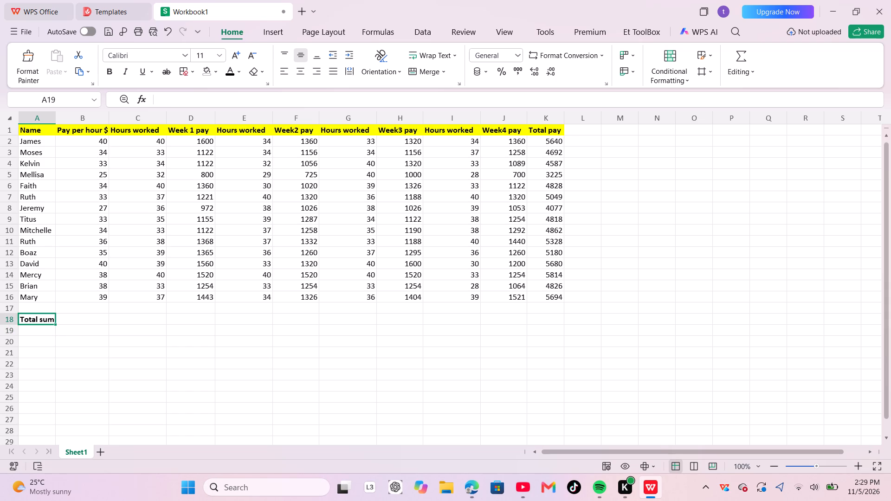
{"action": "left_click", "coordinate": [218, 73]}
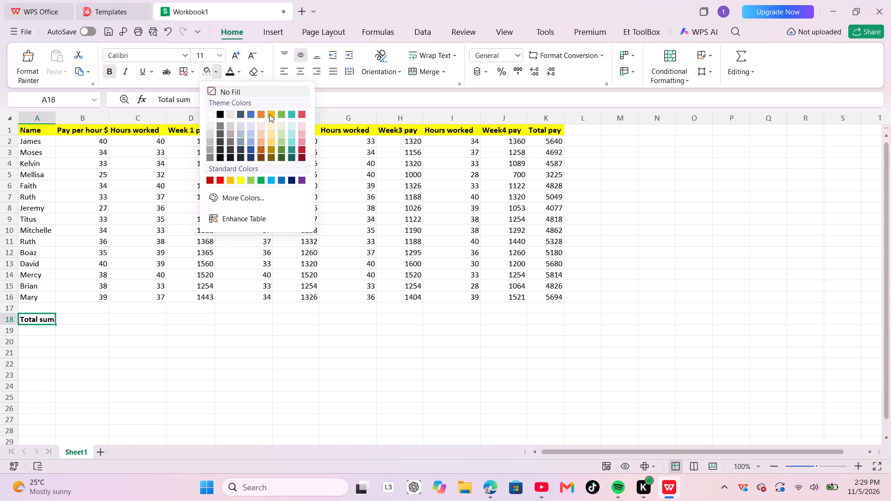
{"action": "left_click", "coordinate": [282, 115]}
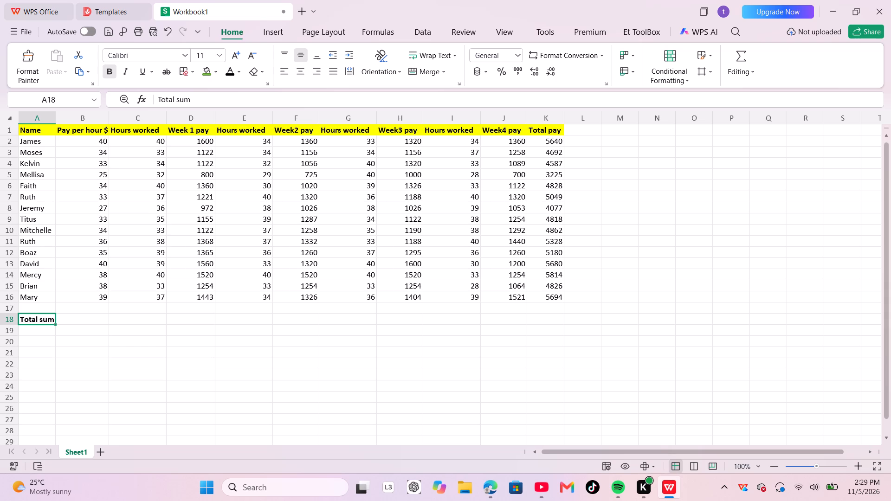
{"action": "left_click_drag", "start_coordinate": [55, 324], "coordinate": [430, 325]}
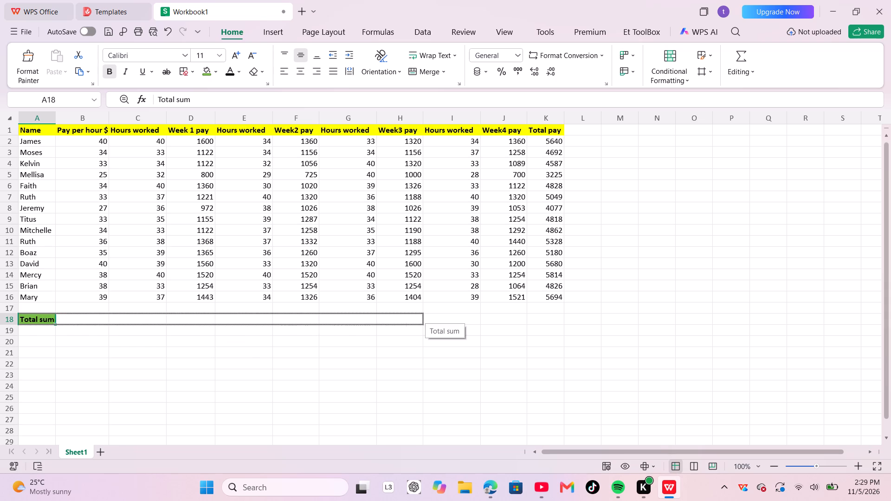
{"action": "left_click_drag", "start_coordinate": [430, 325], "coordinate": [555, 323]}
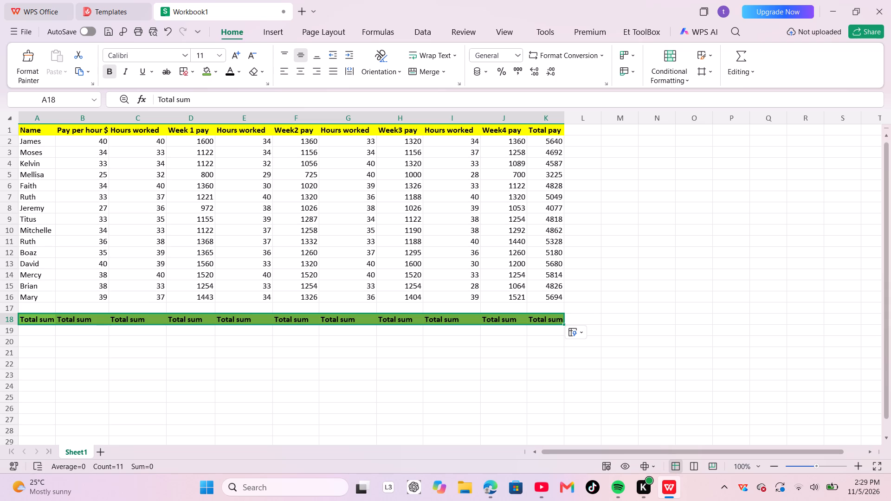
Clear the copied "Total sum" text from cells K18 back through B18, keeping the label only in A18.
{"action": "left_click", "coordinate": [551, 320]}
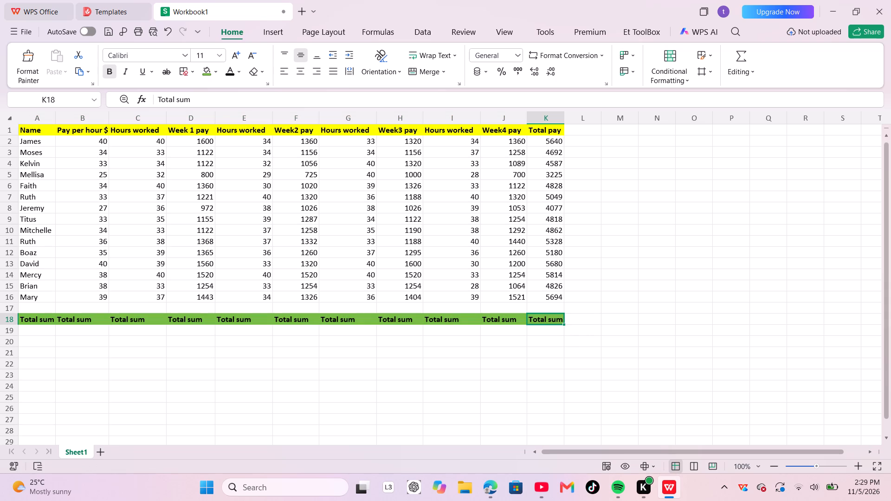
{"action": "key", "text": "BackSpace"}
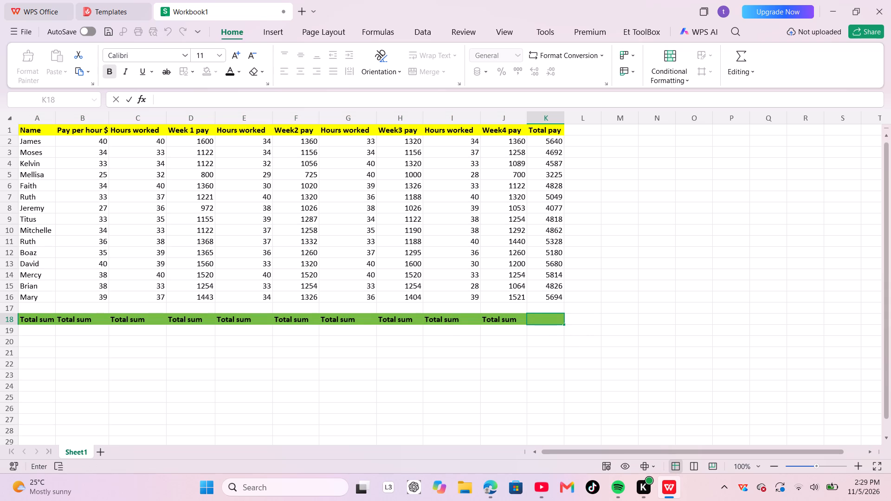
{"action": "left_click", "coordinate": [500, 318]}
{"action": "key", "text": "BackSpace"}
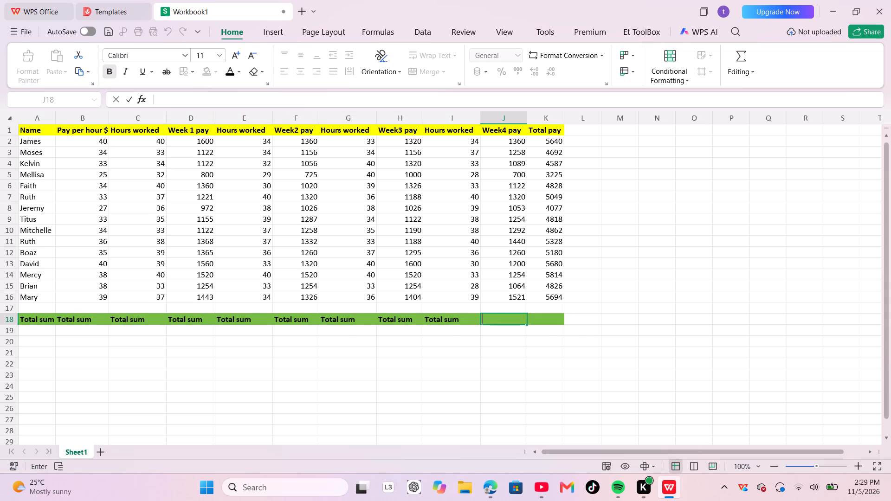
{"action": "left_click", "coordinate": [467, 324]}
{"action": "key", "text": "BackSpace"}
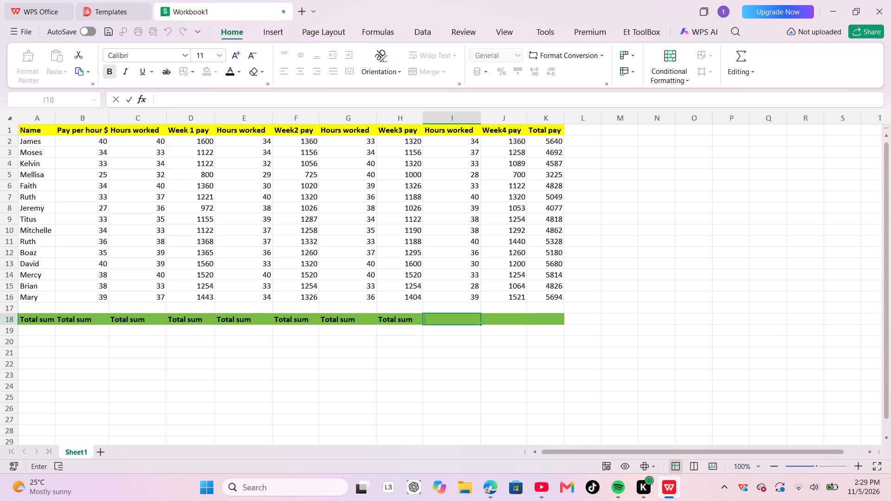
{"action": "left_click", "coordinate": [401, 320]}
{"action": "key", "text": "BackSpace"}
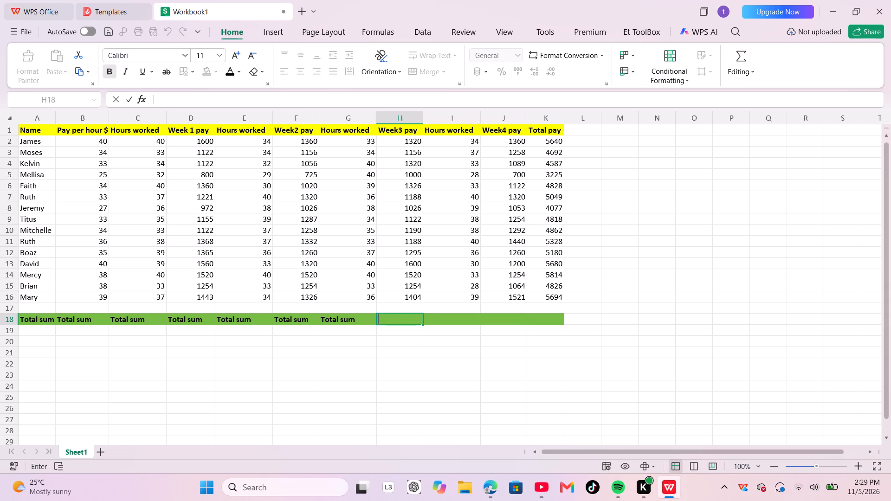
{"action": "left_click", "coordinate": [338, 317]}
{"action": "key", "text": "BackSpace"}
{"action": "key", "text": "BackSpace"}
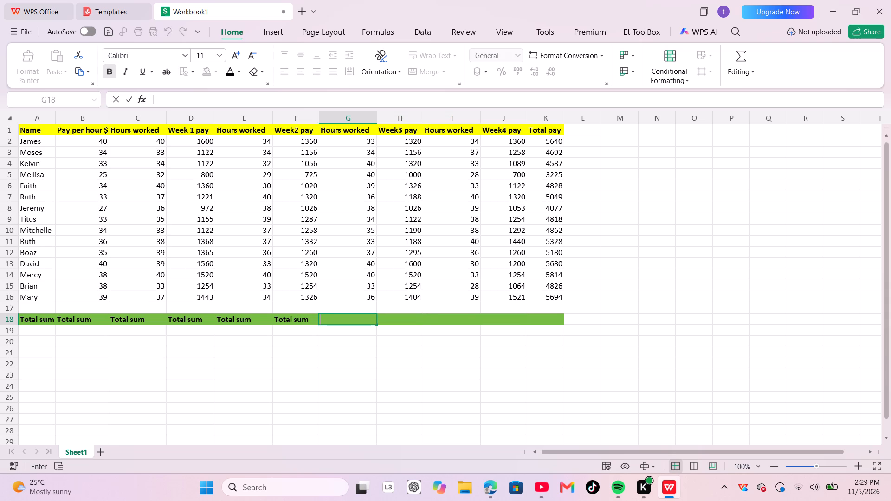
{"action": "left_click", "coordinate": [297, 318]}
{"action": "key", "text": "BackSpace"}
{"action": "left_click", "coordinate": [245, 320]}
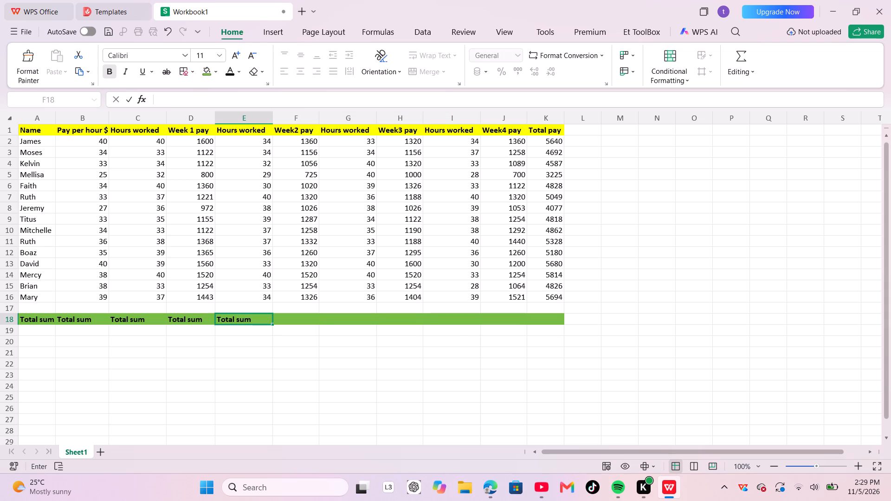
{"action": "key", "text": "BackSpace"}
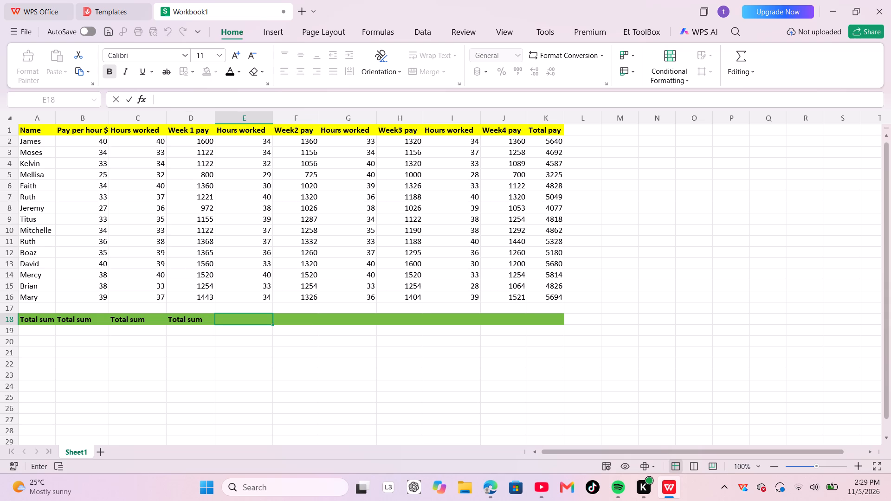
{"action": "left_click", "coordinate": [197, 320]}
{"action": "key", "text": "BackSpace"}
{"action": "left_click", "coordinate": [135, 322]}
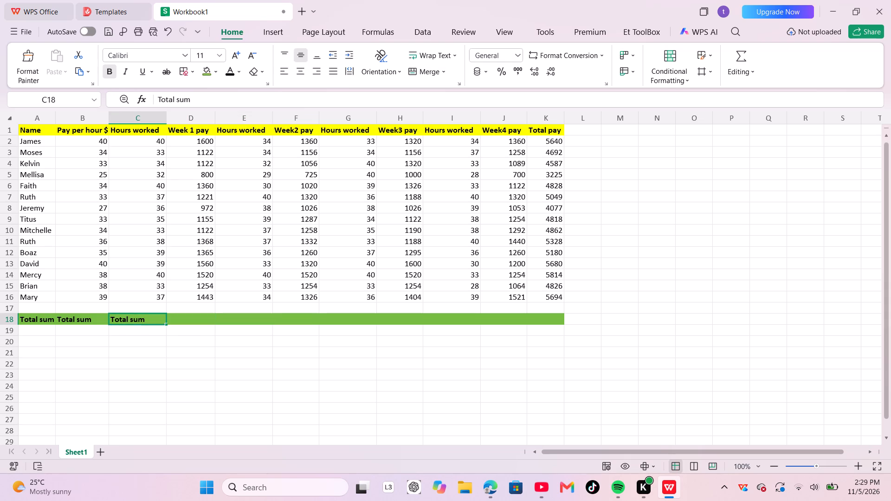
{"action": "key", "text": "BackSpace"}
{"action": "left_click", "coordinate": [84, 322]}
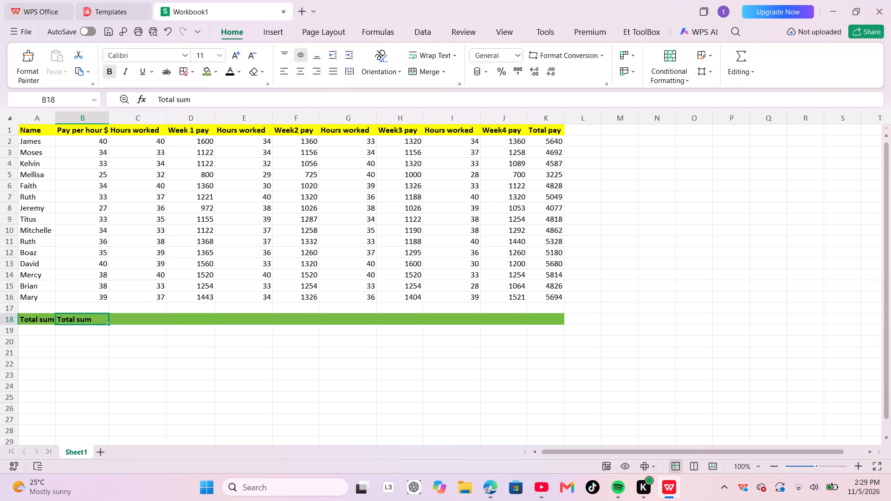
{"action": "key", "text": "BackSpace"}
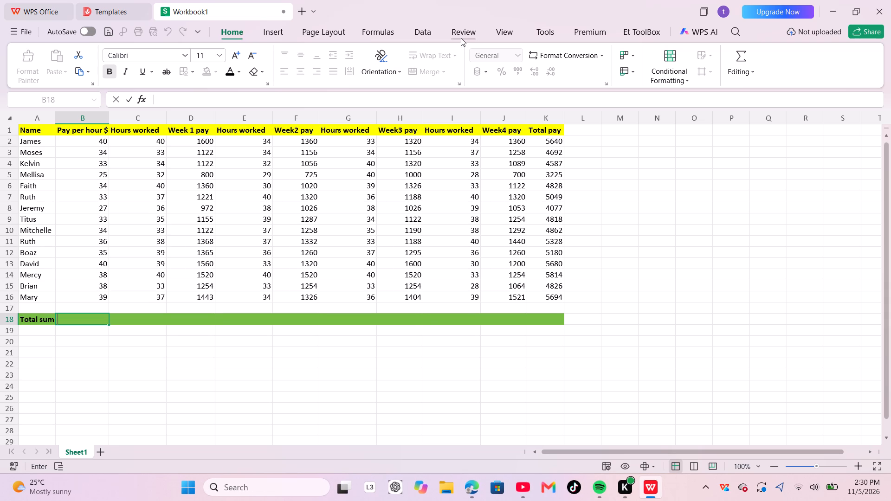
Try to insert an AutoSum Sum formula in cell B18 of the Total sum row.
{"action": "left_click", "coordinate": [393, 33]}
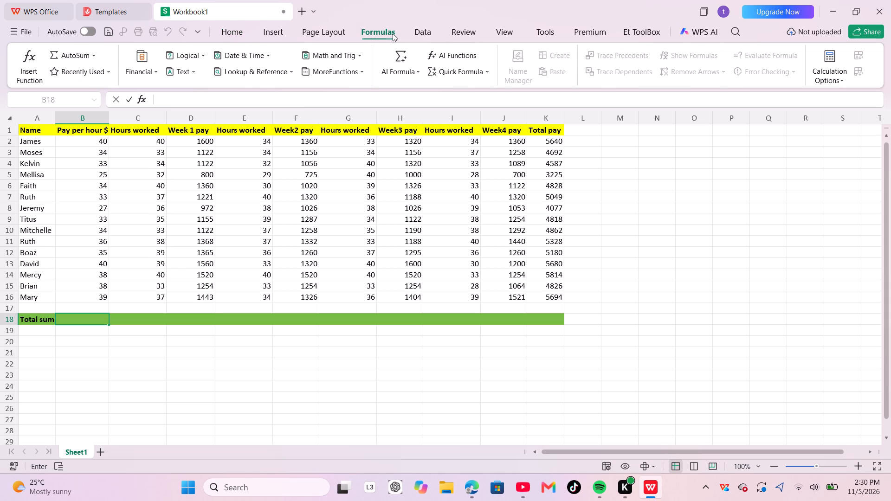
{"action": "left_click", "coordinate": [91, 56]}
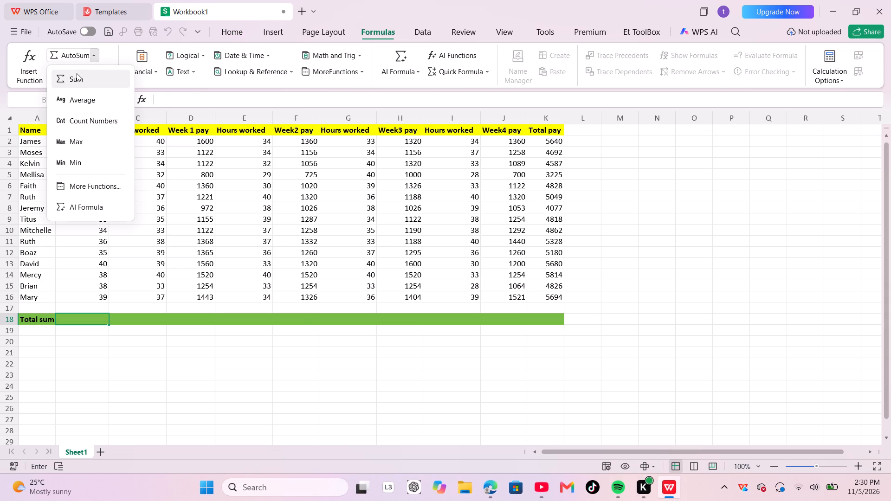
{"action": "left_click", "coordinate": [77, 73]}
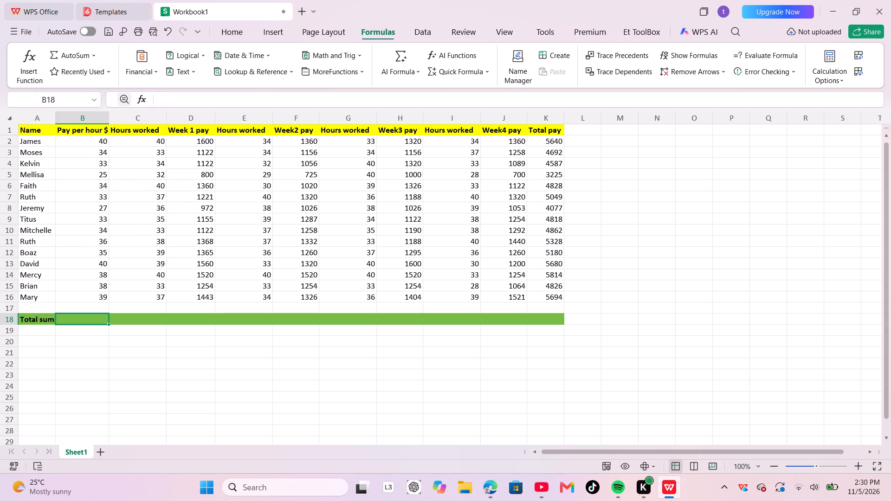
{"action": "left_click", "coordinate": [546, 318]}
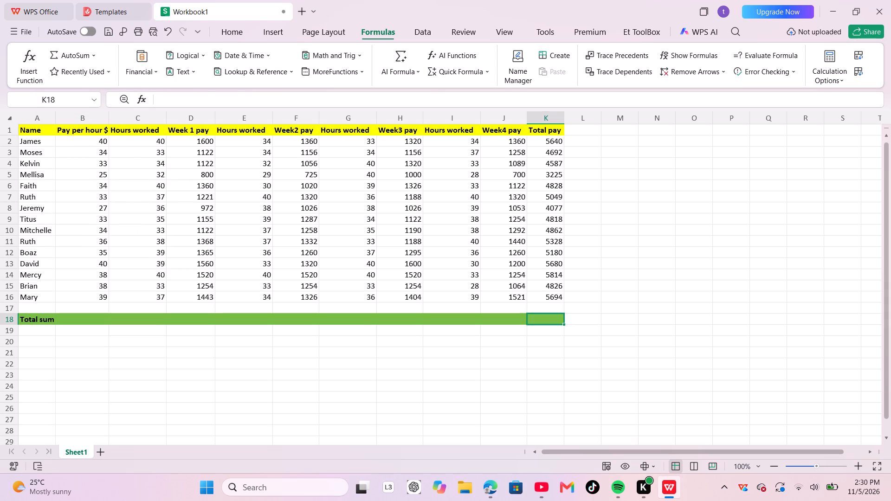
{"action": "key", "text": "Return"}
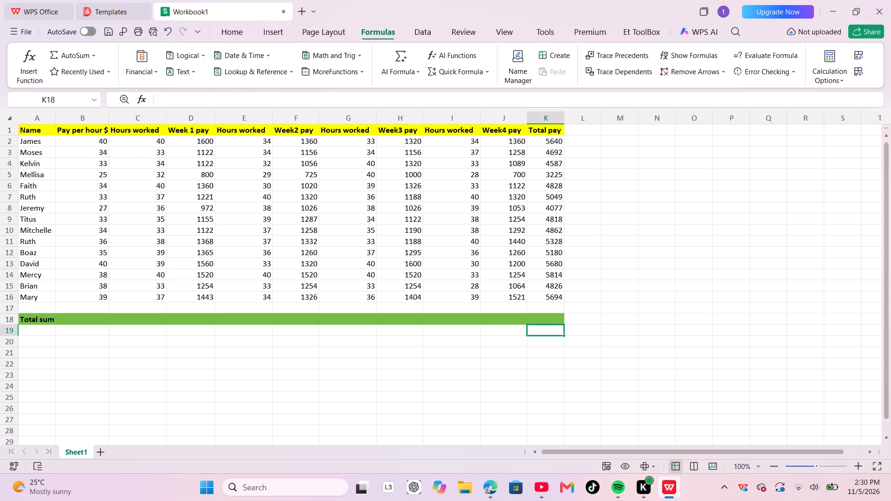
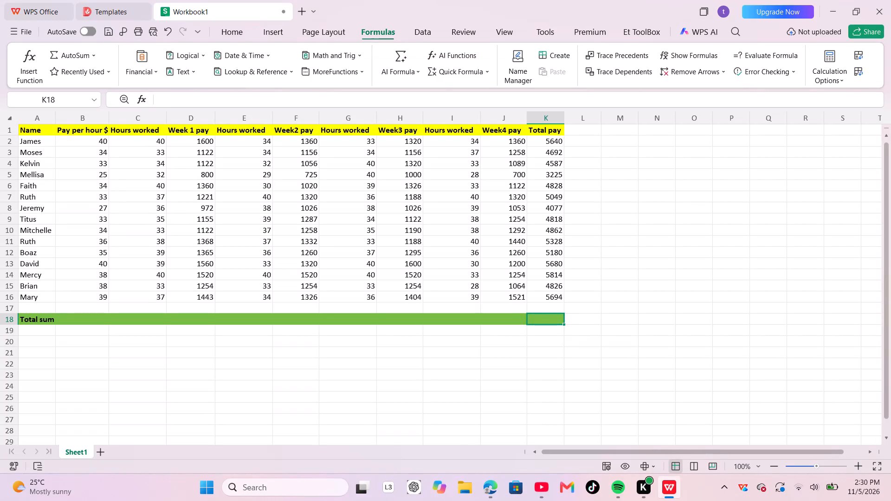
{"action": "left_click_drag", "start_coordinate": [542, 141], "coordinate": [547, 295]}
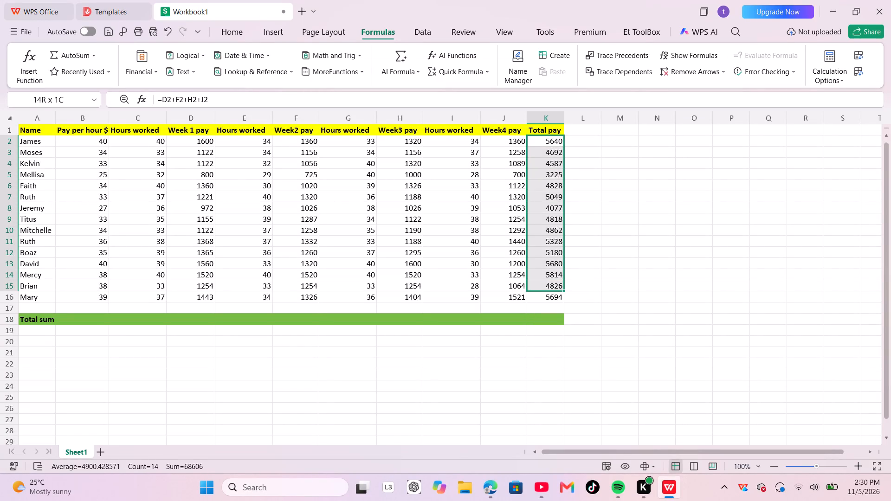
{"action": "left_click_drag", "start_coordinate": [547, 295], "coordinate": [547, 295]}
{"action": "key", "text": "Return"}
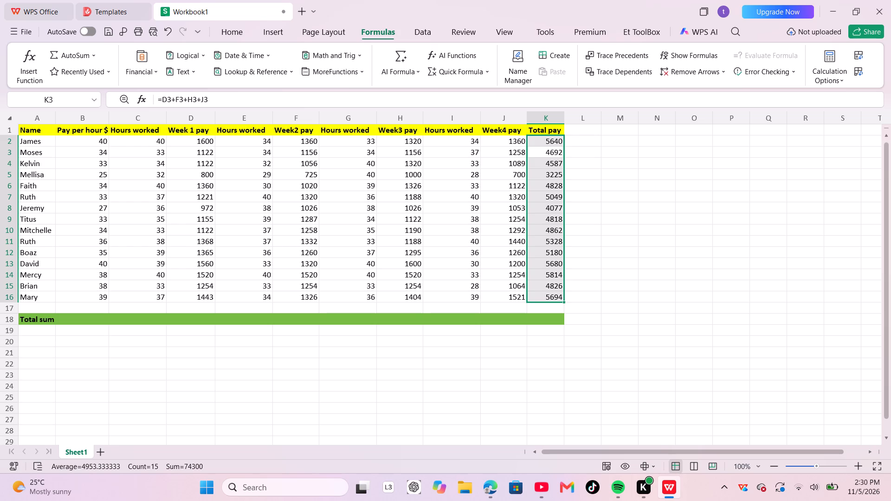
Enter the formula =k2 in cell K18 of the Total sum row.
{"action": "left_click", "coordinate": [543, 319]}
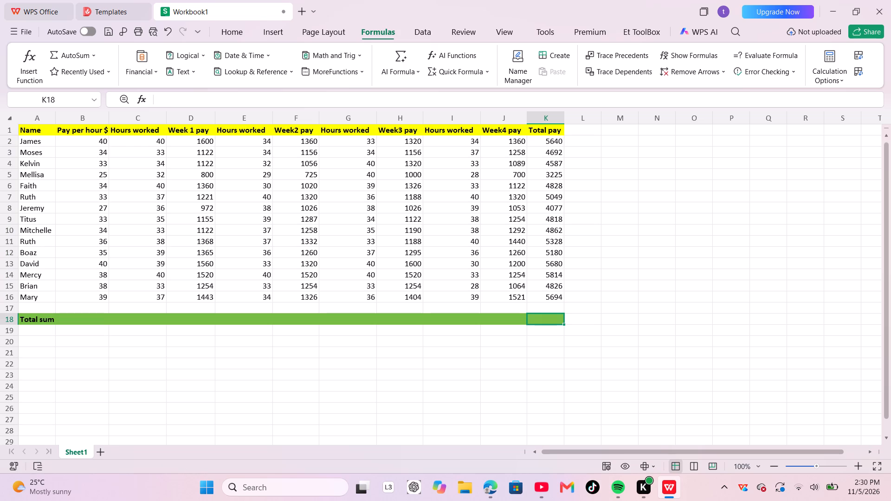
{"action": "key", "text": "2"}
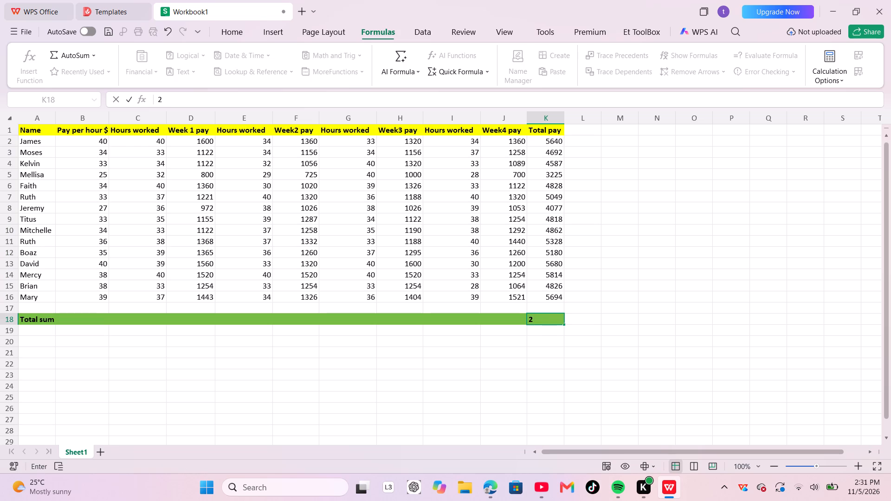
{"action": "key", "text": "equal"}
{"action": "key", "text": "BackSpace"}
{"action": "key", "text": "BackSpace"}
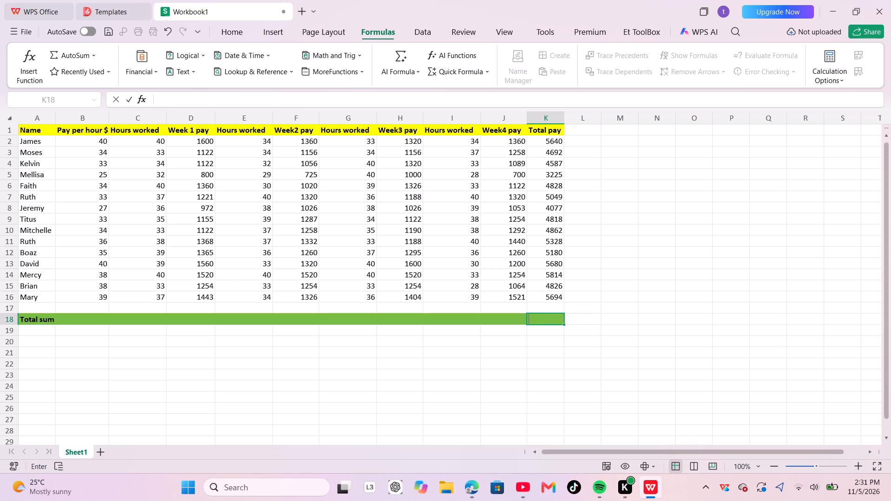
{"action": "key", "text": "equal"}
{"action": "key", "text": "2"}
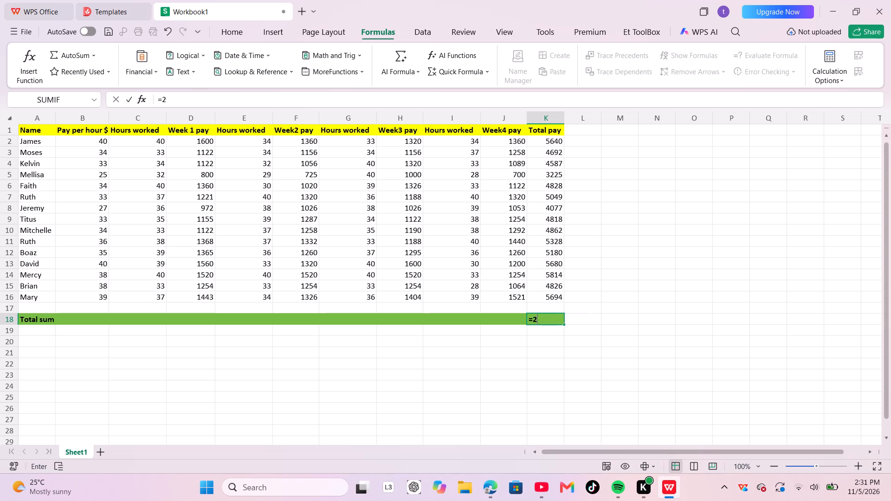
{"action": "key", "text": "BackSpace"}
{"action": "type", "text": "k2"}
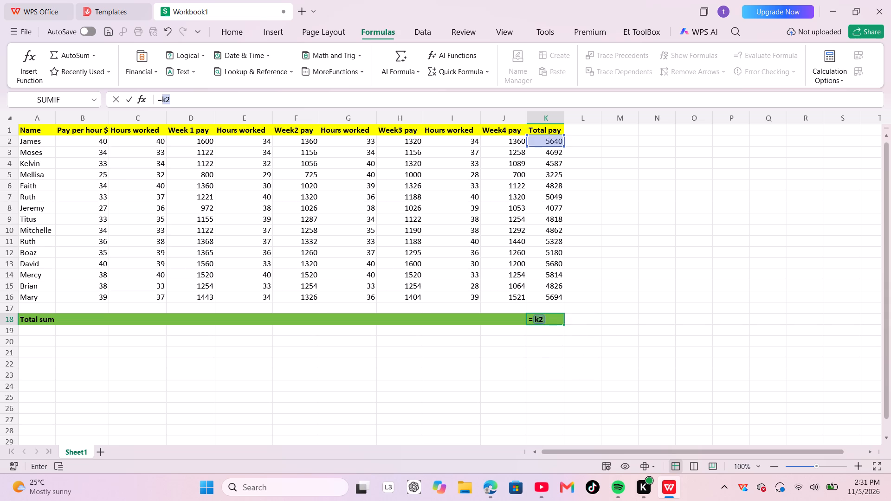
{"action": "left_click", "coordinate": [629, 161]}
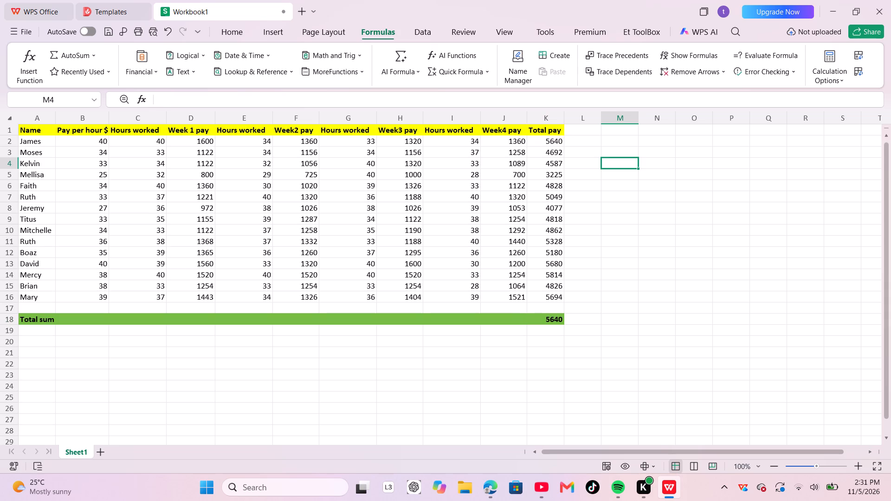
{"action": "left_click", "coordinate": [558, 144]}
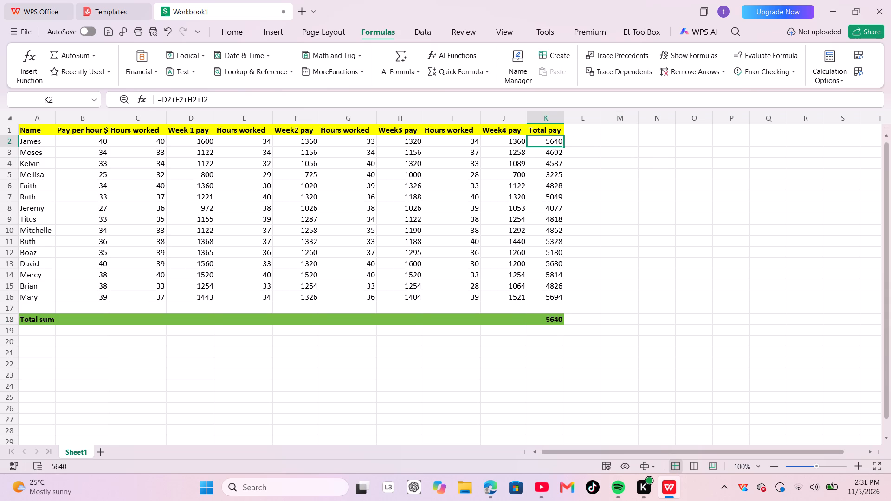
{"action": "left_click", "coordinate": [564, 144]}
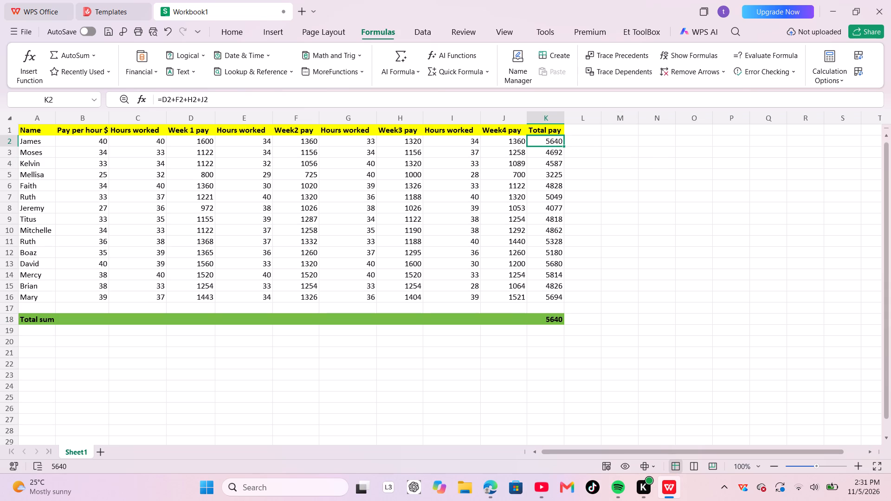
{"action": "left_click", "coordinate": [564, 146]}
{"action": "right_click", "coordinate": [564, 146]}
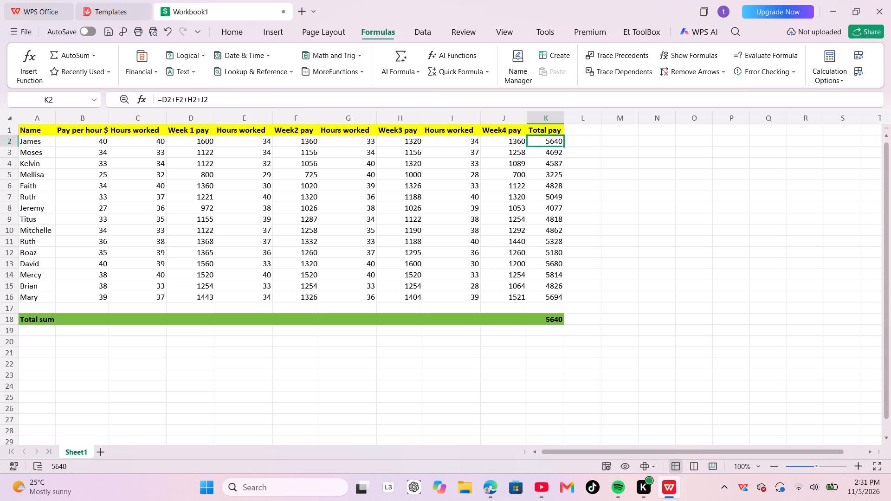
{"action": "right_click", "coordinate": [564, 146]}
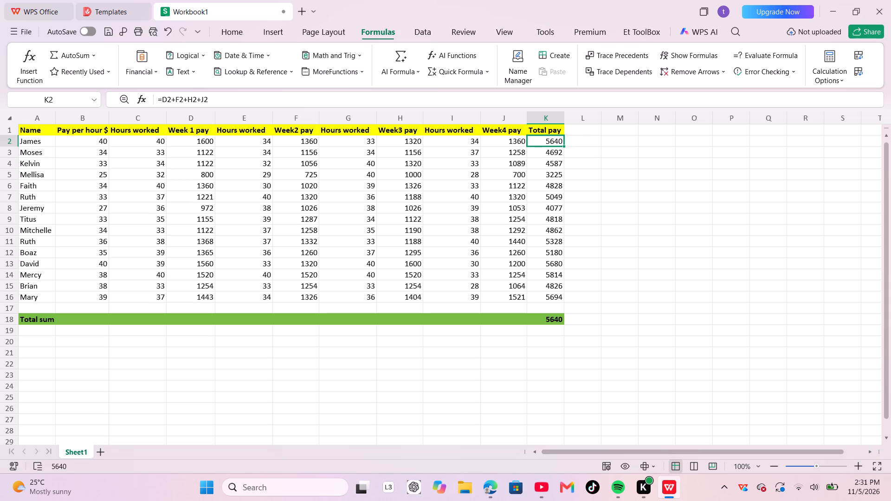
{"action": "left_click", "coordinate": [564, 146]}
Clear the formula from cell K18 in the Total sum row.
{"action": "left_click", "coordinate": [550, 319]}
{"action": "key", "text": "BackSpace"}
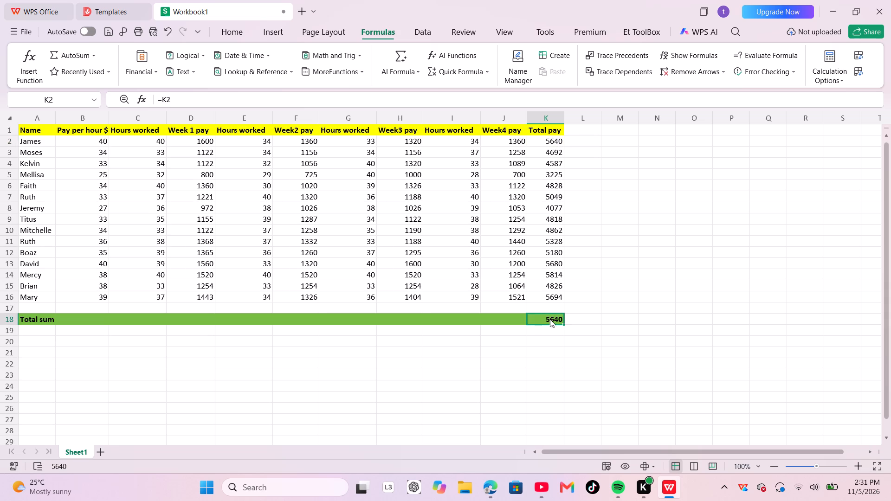
Sum the Total pay values in K2 to K16 with AutoSum, placing the result in K17.
{"action": "left_click", "coordinate": [553, 144]}
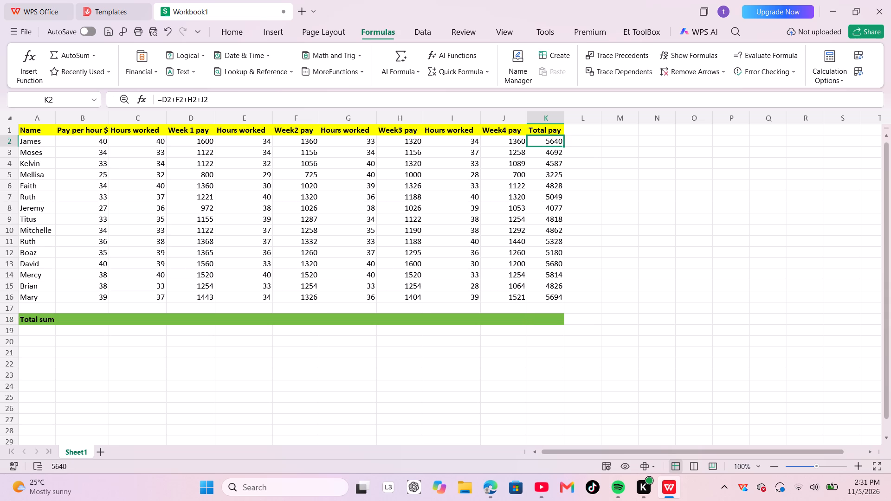
{"action": "left_click_drag", "start_coordinate": [553, 144], "coordinate": [546, 283]}
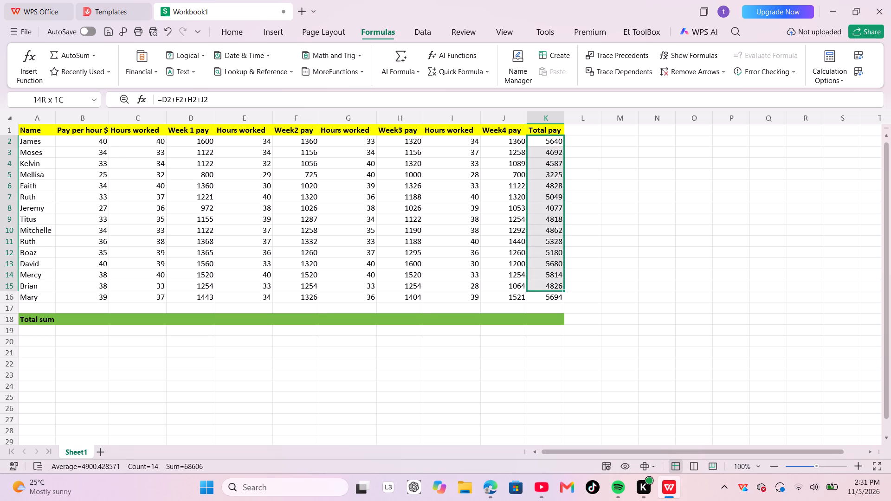
{"action": "left_click_drag", "start_coordinate": [546, 283], "coordinate": [548, 299]}
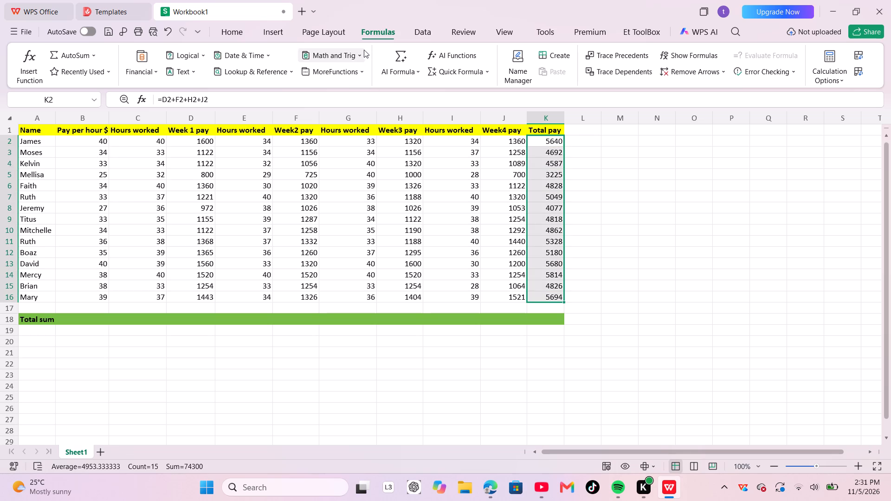
{"action": "left_click", "coordinate": [94, 54]}
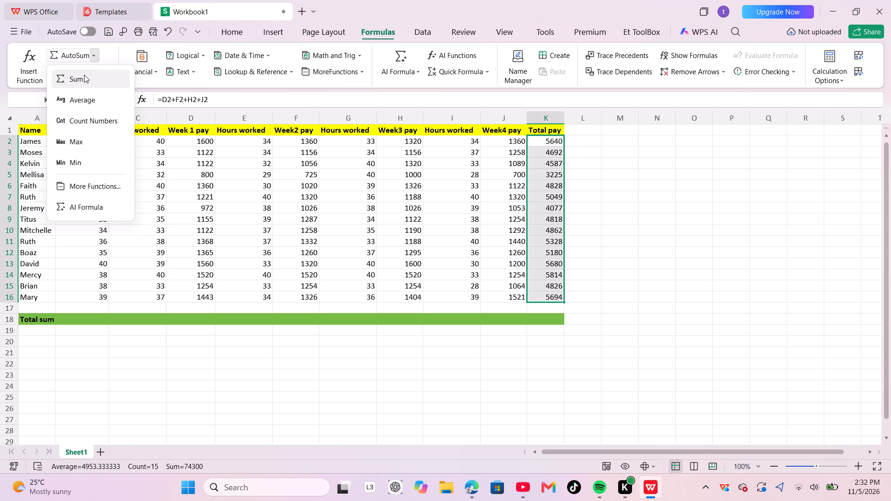
{"action": "left_click", "coordinate": [84, 75]}
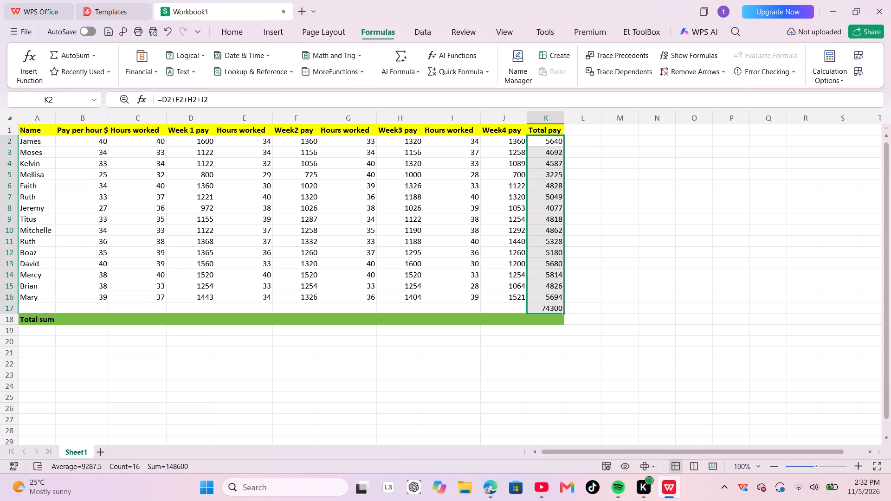
Enter 74300 in cell K18 of the green Total sum row.
{"action": "left_click", "coordinate": [542, 322]}
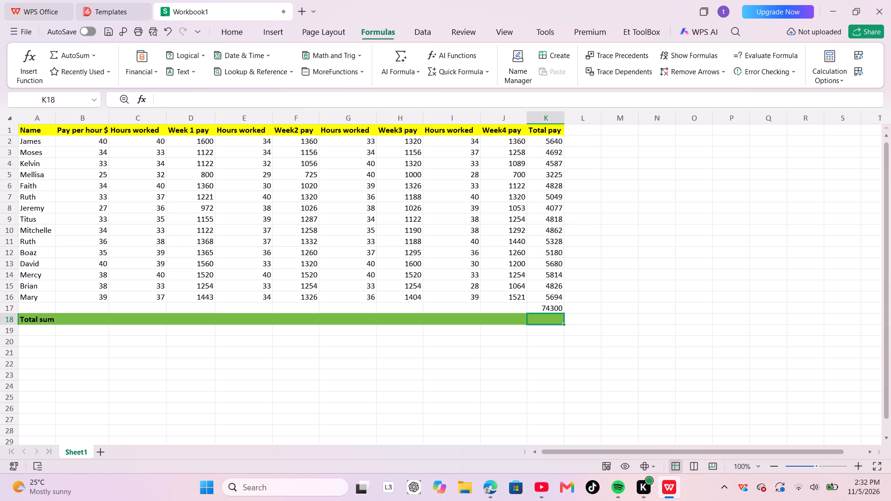
{"action": "left_click", "coordinate": [437, 307]}
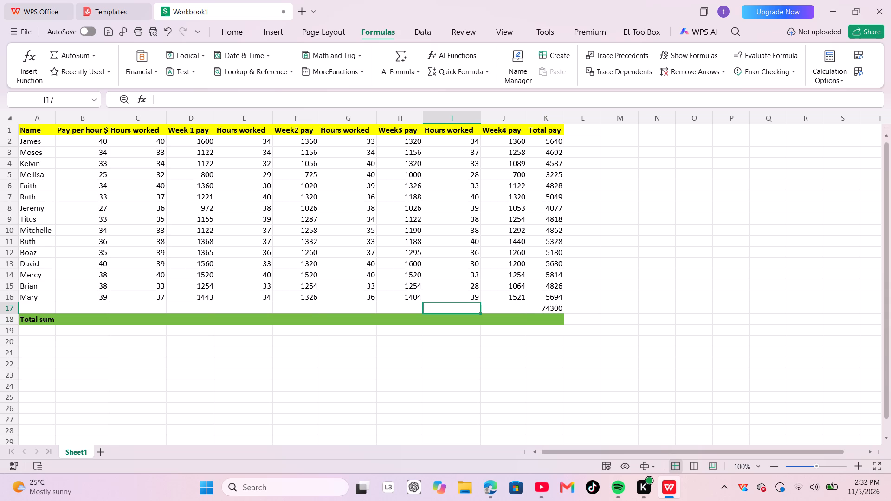
{"action": "left_click", "coordinate": [550, 318]}
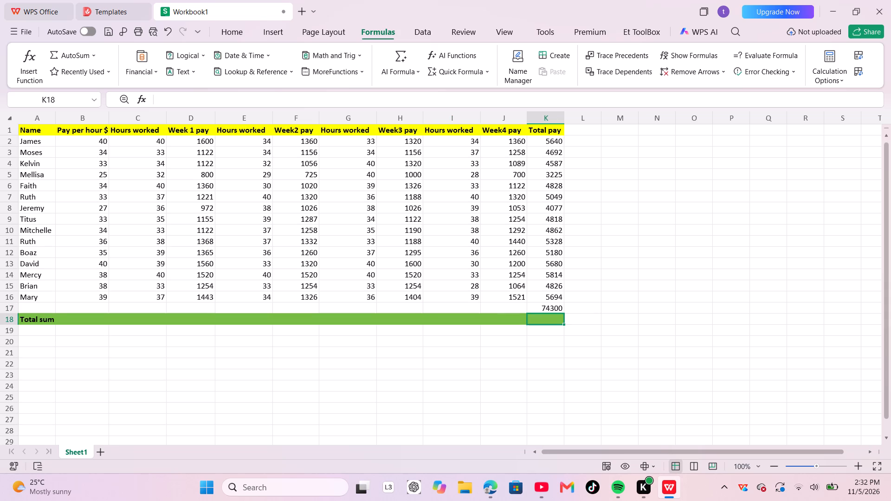
{"action": "key", "text": "7"}
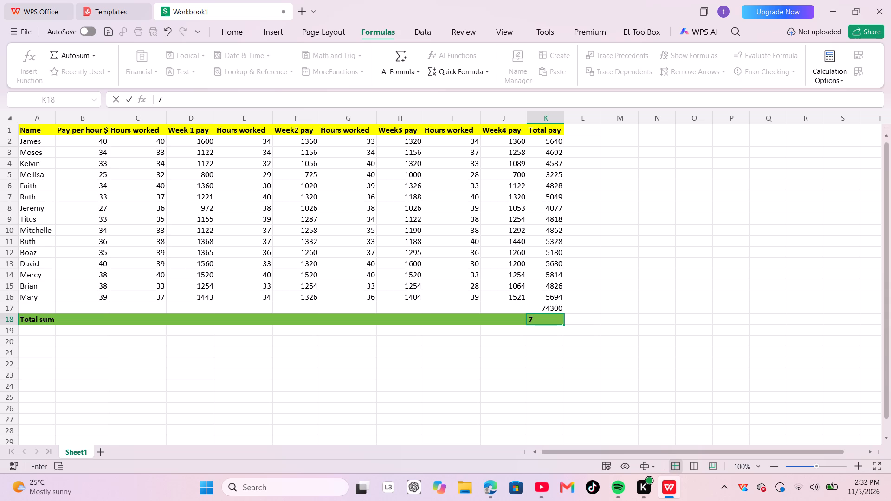
{"action": "type", "text": "43"}
{"action": "type", "text": "00"}
Delete the sum formula from cell K17 above the green row.
{"action": "left_click", "coordinate": [555, 307]}
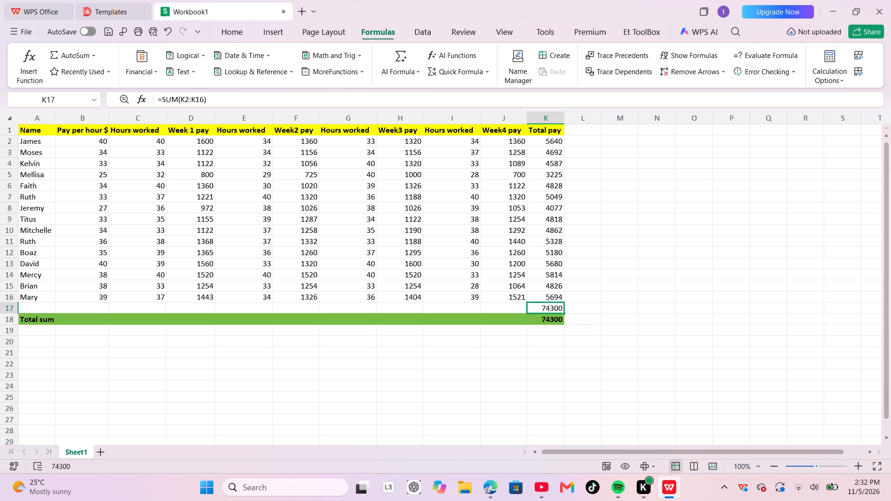
{"action": "key", "text": "BackSpace"}
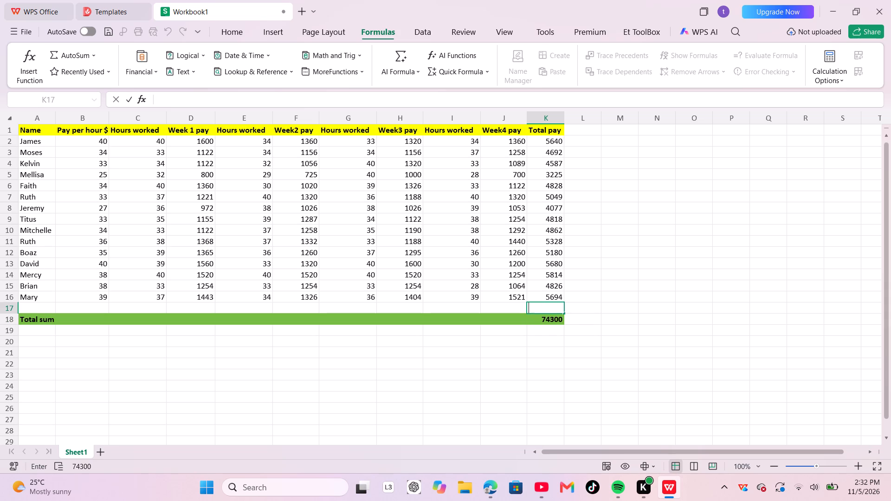
{"action": "left_click", "coordinate": [660, 309]}
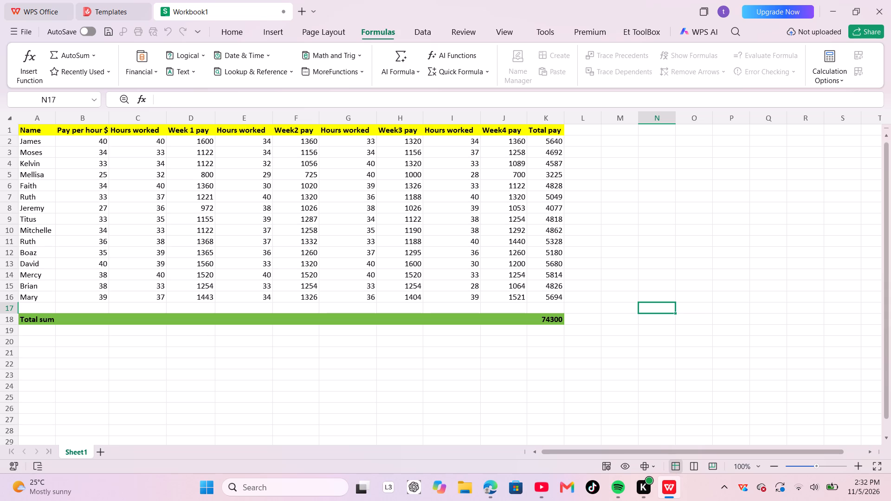
Extend the label in cell A18 to read "Total sum payout".
{"action": "left_click", "coordinate": [50, 320]}
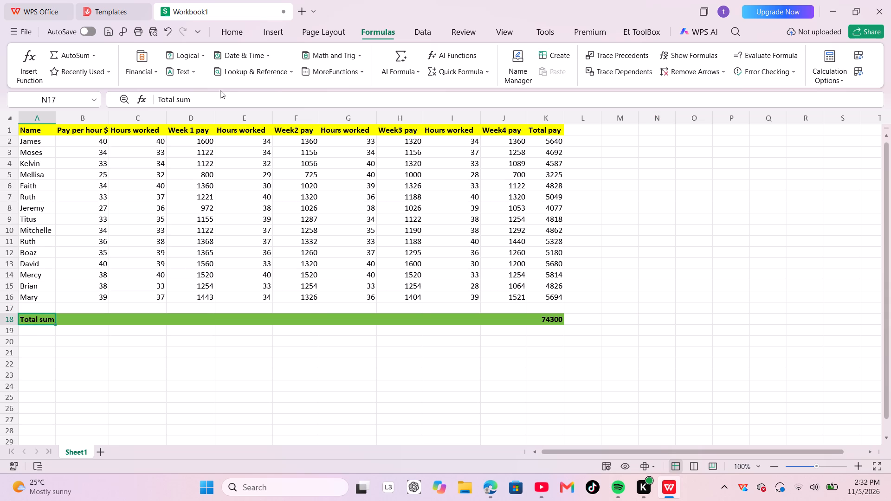
{"action": "left_click", "coordinate": [199, 96]}
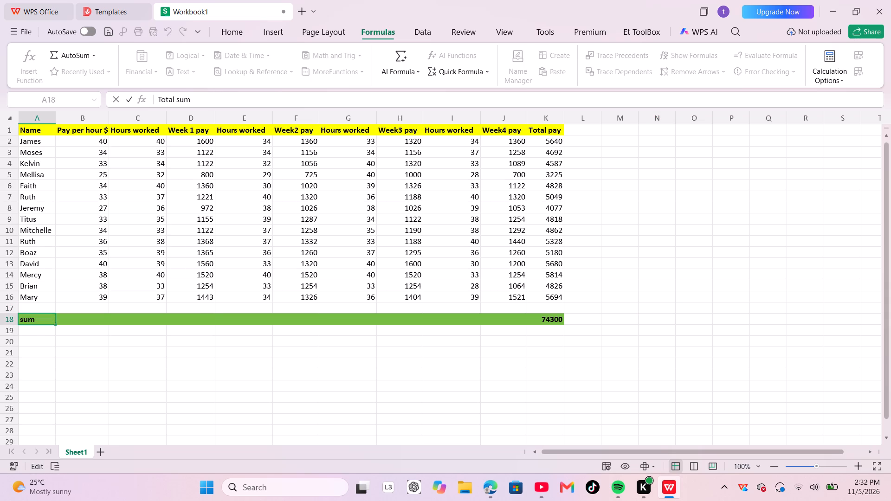
{"action": "key", "text": "space"}
{"action": "type", "text": "pay"}
{"action": "type", "text": "out"}
{"action": "key", "text": "Return"}
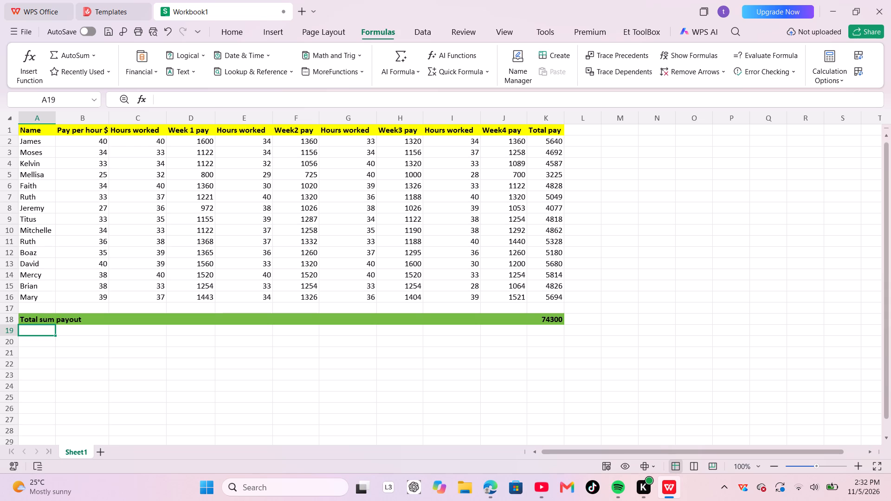
AutoFit the width of column A so the names and the "Total sum payout" label fit inside it.
{"action": "right_click", "coordinate": [57, 116]}
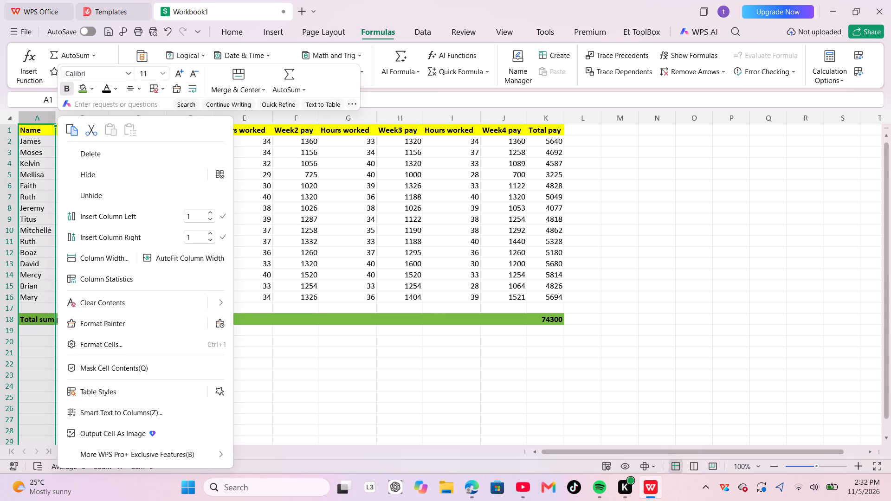
{"action": "left_click", "coordinate": [166, 252]}
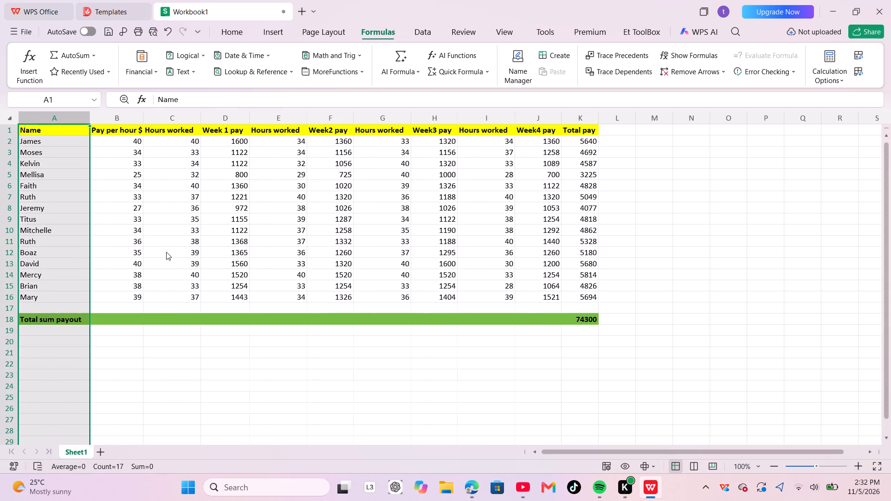
{"action": "left_click", "coordinate": [231, 424]}
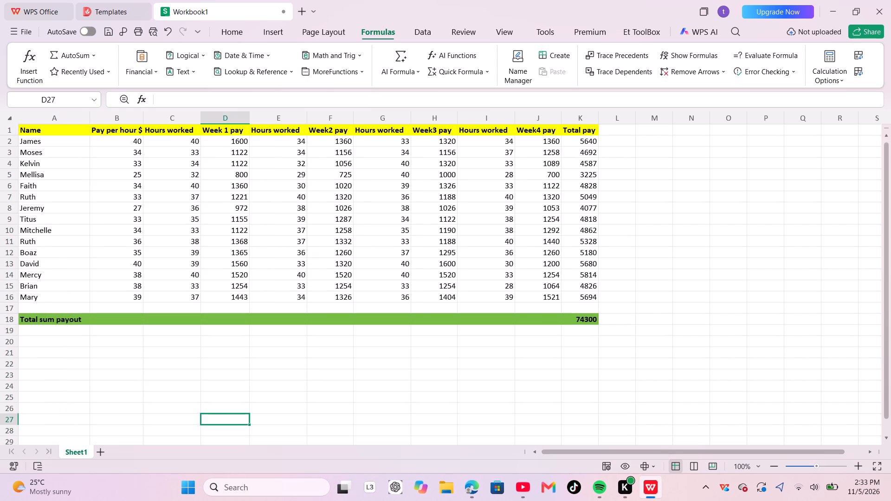
Fill the employee names in A2 to A16 with a medium turquoise theme color.
{"action": "left_click_drag", "start_coordinate": [26, 144], "coordinate": [32, 188]}
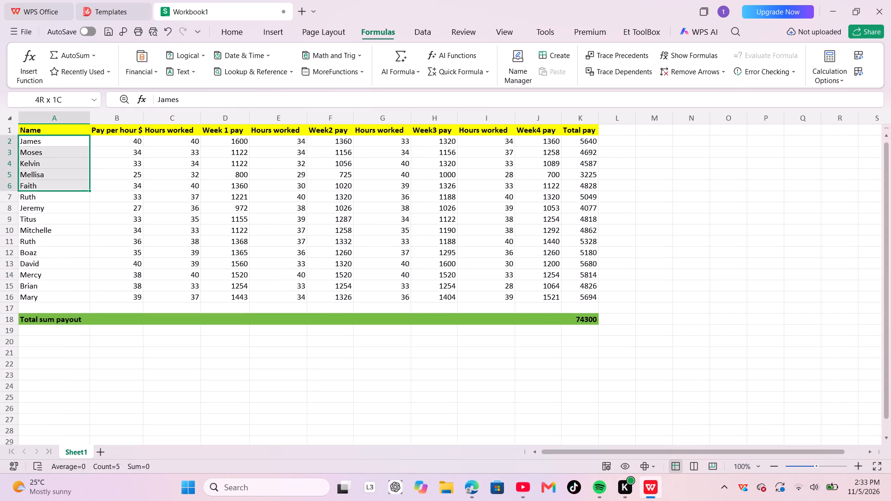
{"action": "left_click_drag", "start_coordinate": [32, 188], "coordinate": [45, 299]}
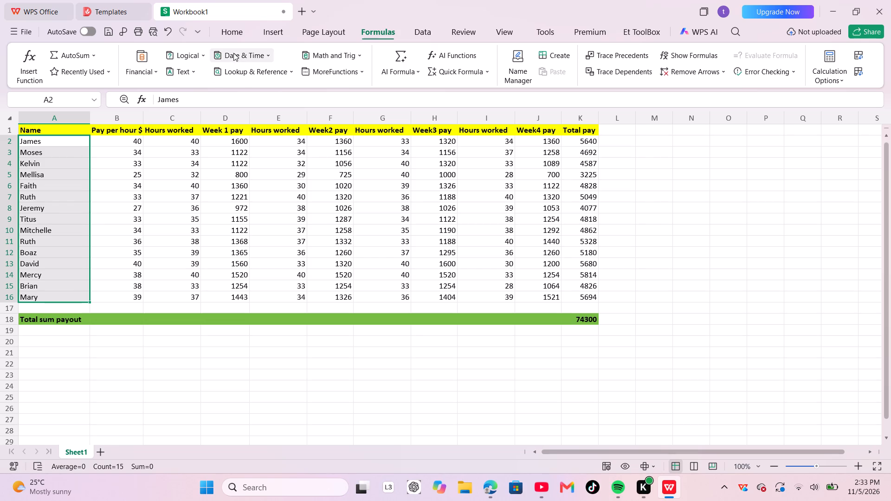
{"action": "left_click", "coordinate": [233, 35]}
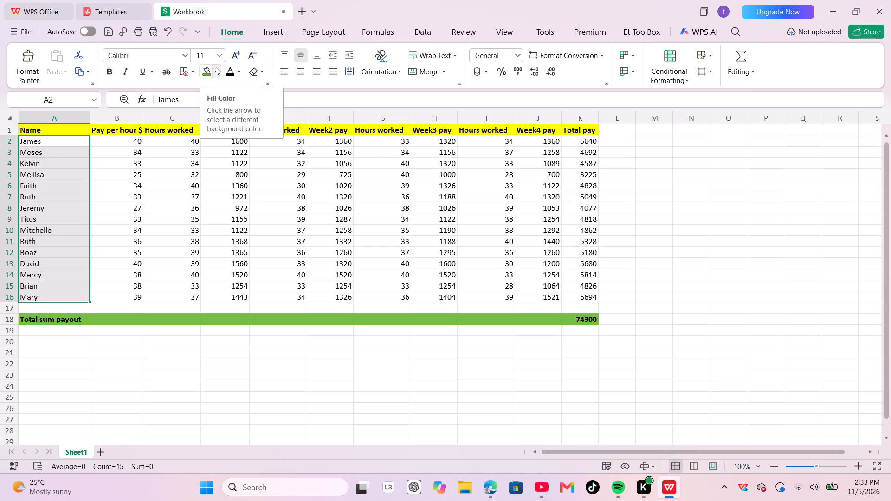
{"action": "left_click", "coordinate": [216, 67]}
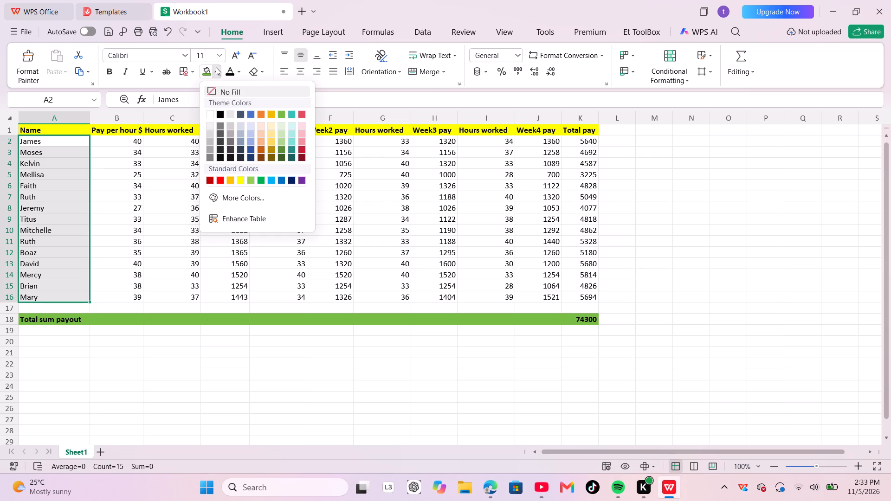
{"action": "left_click", "coordinate": [291, 140]}
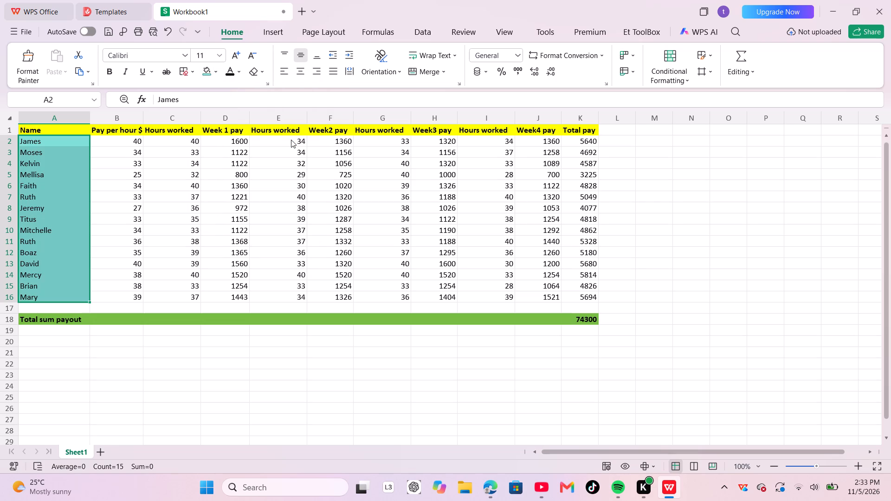
{"action": "left_click", "coordinate": [385, 358]}
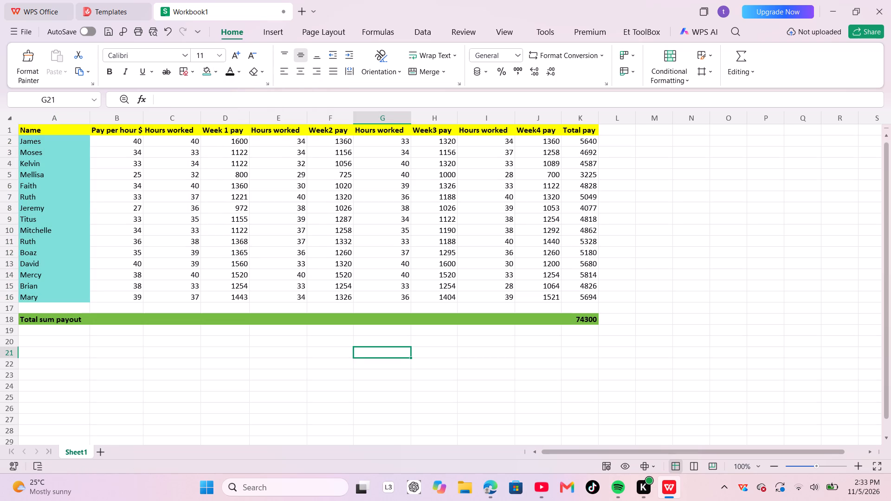
Fill the Week 1, Week2, Week3 and Week4 pay values in rows 2 to 16 with the same light green theme color.
{"action": "left_click_drag", "start_coordinate": [213, 139], "coordinate": [229, 287]}
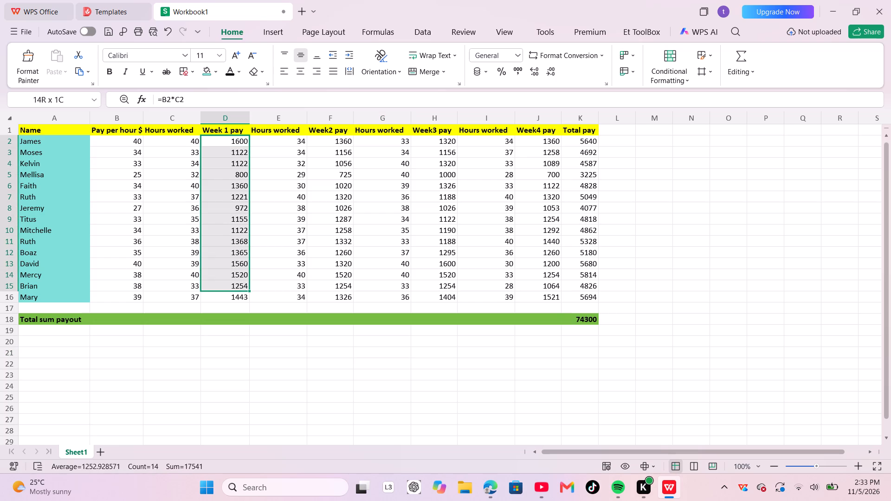
{"action": "left_click_drag", "start_coordinate": [229, 287], "coordinate": [229, 295]}
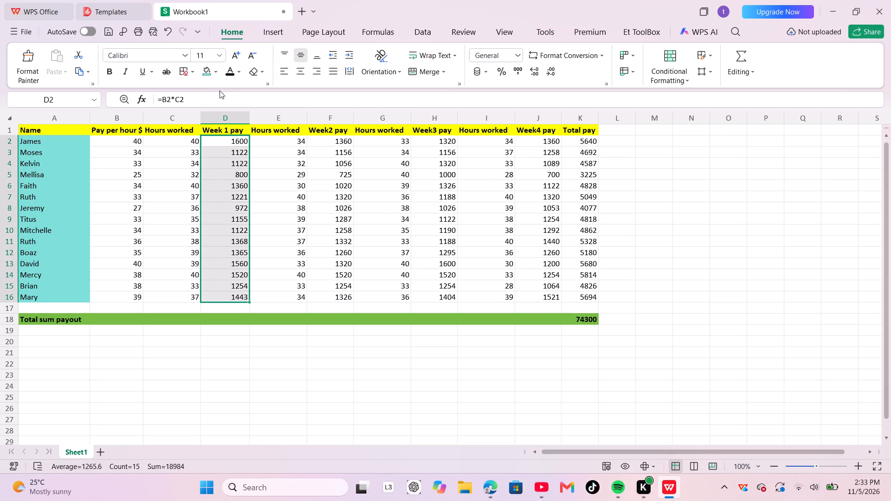
{"action": "left_click", "coordinate": [217, 76]}
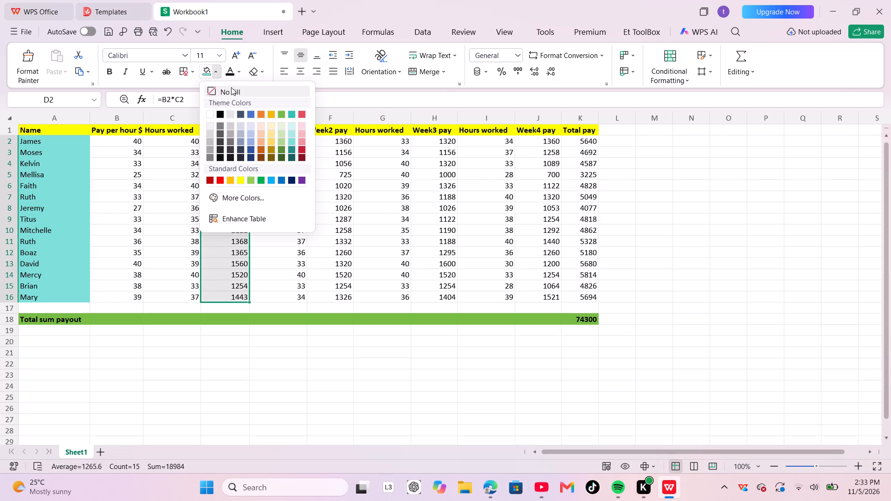
{"action": "left_click", "coordinate": [279, 132]}
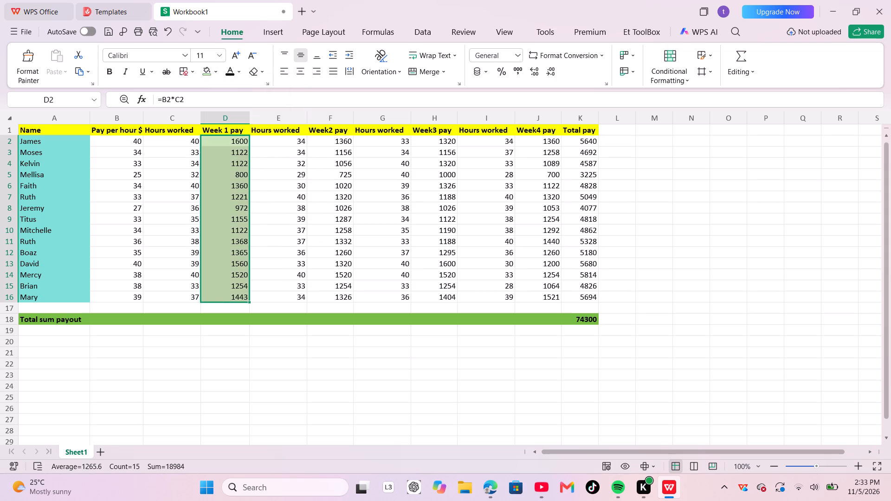
{"action": "left_click_drag", "start_coordinate": [321, 139], "coordinate": [328, 234]}
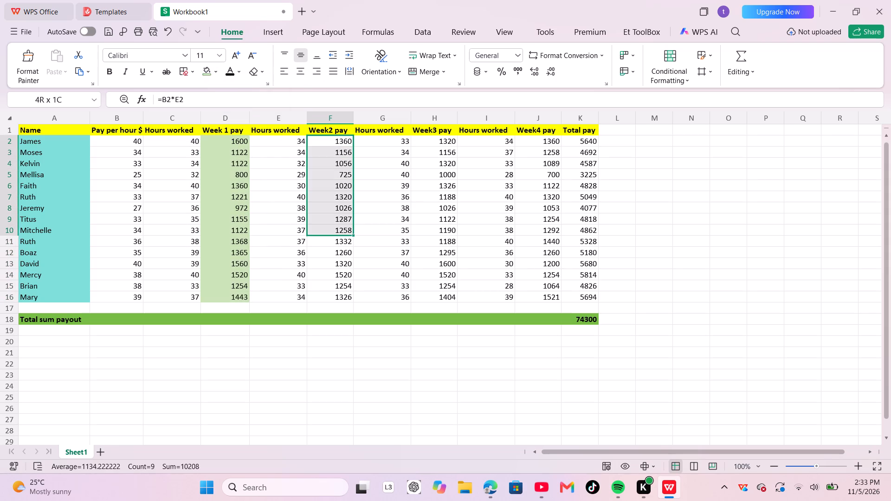
{"action": "left_click_drag", "start_coordinate": [328, 234], "coordinate": [332, 294]}
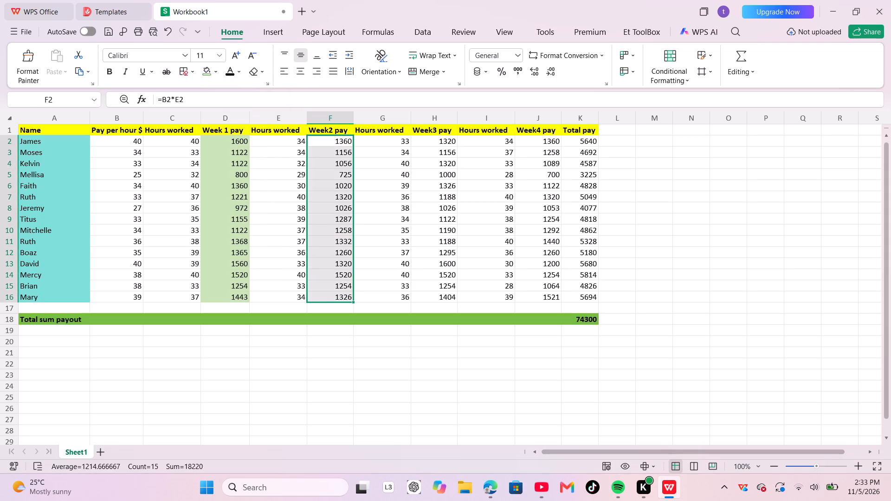
{"action": "left_click", "coordinate": [205, 68]}
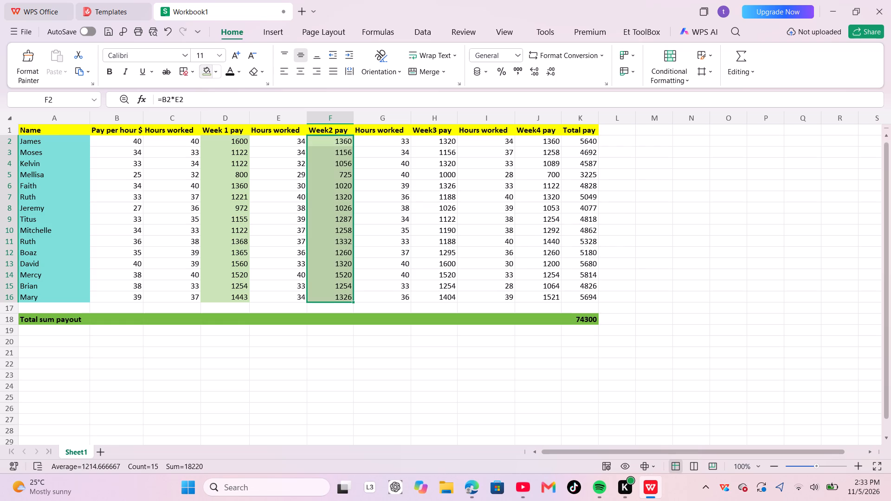
{"action": "left_click", "coordinate": [444, 143]}
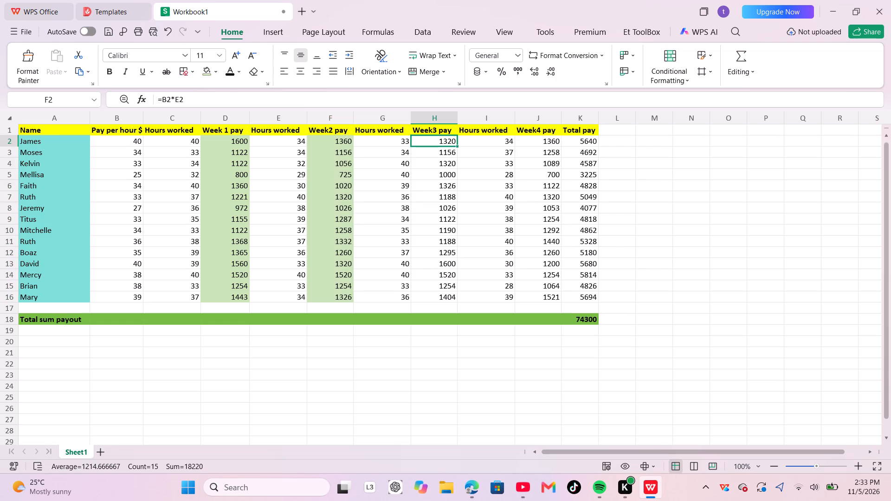
{"action": "left_click_drag", "start_coordinate": [444, 143], "coordinate": [444, 278]}
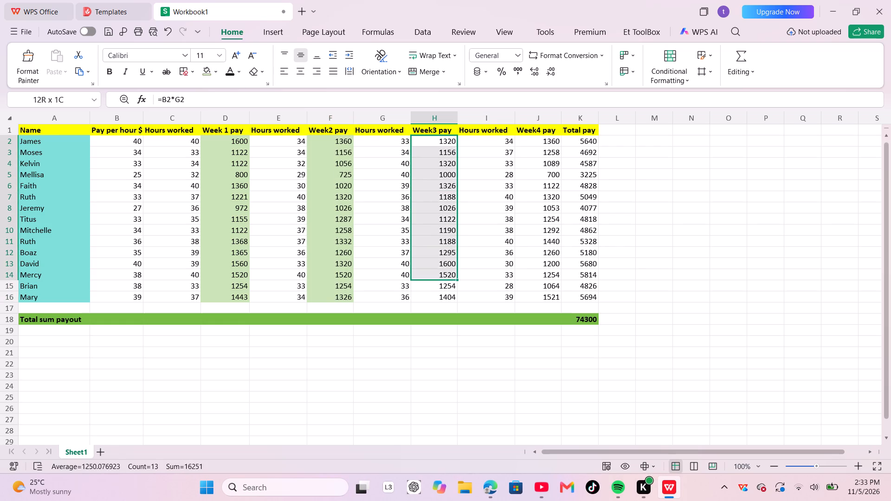
{"action": "left_click_drag", "start_coordinate": [444, 278], "coordinate": [444, 293]}
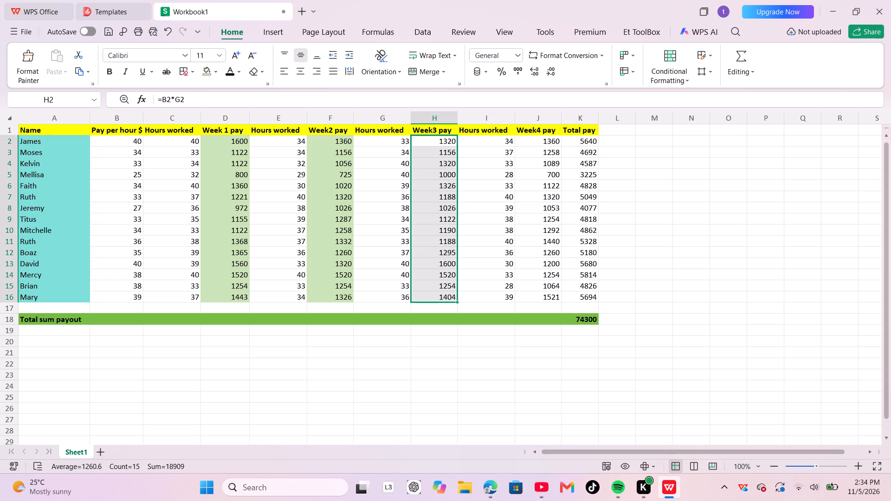
{"action": "left_click", "coordinate": [211, 73]}
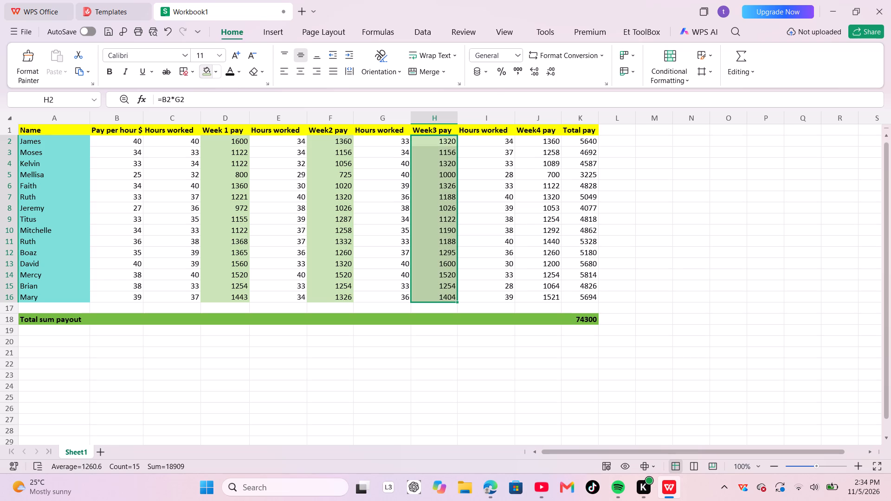
{"action": "left_click_drag", "start_coordinate": [543, 138], "coordinate": [562, 255]}
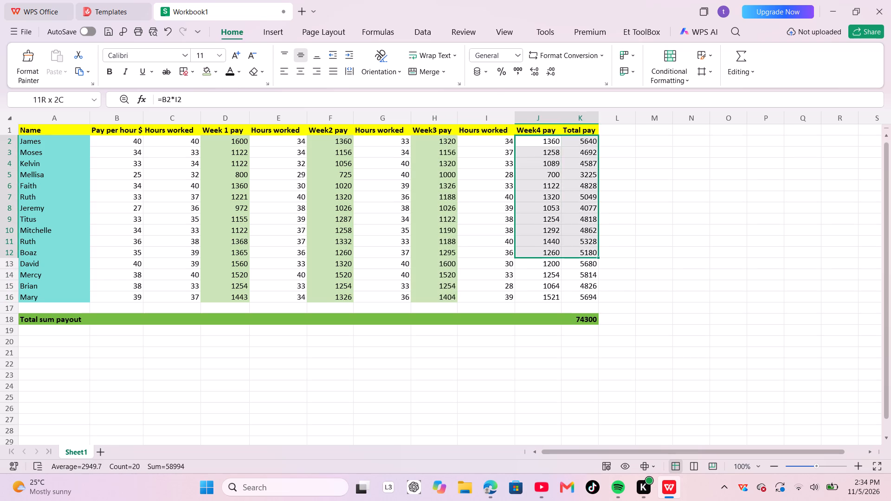
{"action": "left_click_drag", "start_coordinate": [562, 255], "coordinate": [552, 293]}
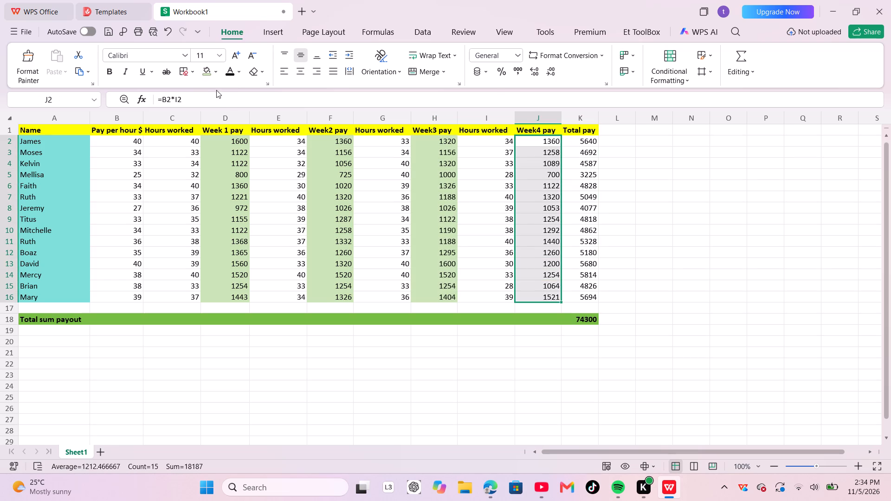
{"action": "left_click", "coordinate": [208, 69]}
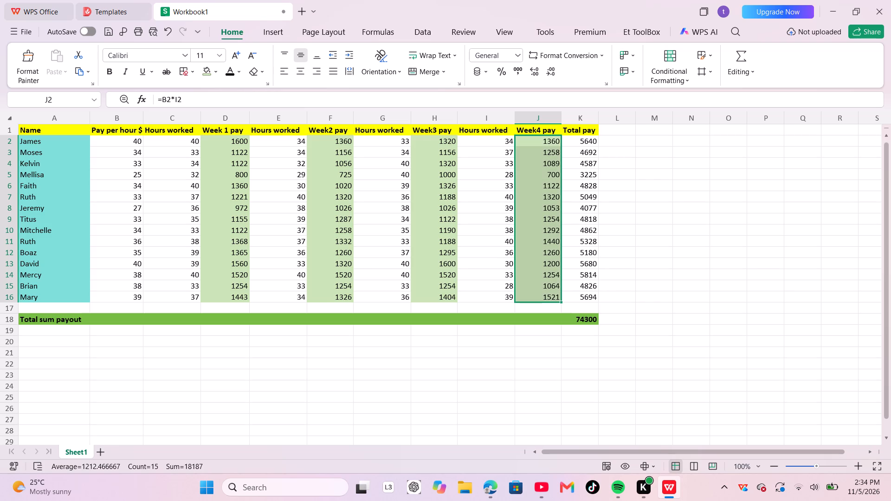
Fill the Total pay values in K2 to K16 with the palest turquoise theme color.
{"action": "left_click_drag", "start_coordinate": [575, 141], "coordinate": [573, 186]}
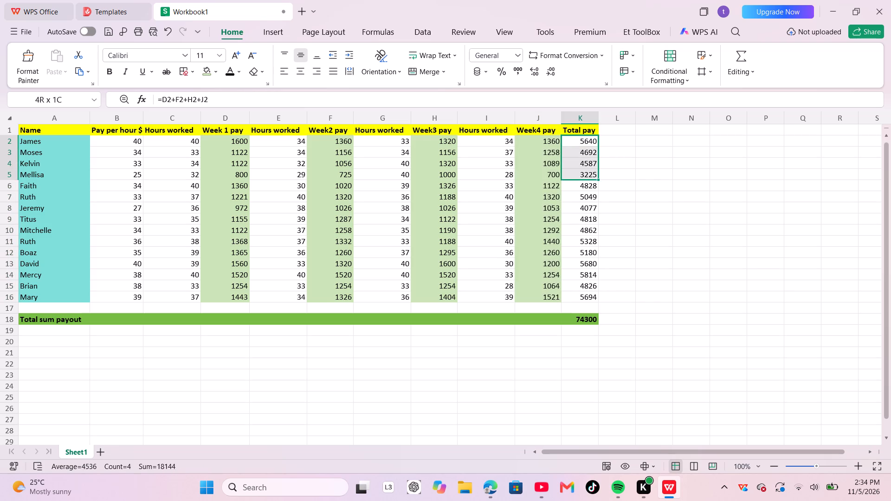
{"action": "left_click_drag", "start_coordinate": [573, 186], "coordinate": [592, 291]}
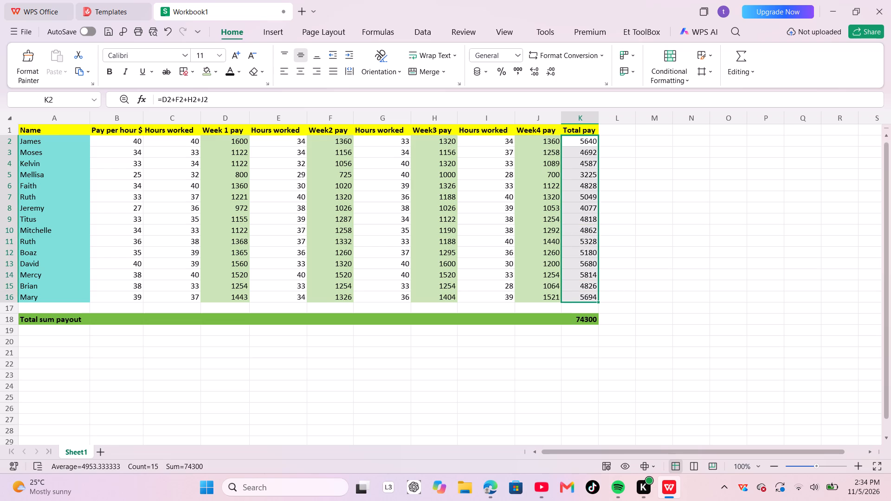
{"action": "left_click", "coordinate": [220, 70]}
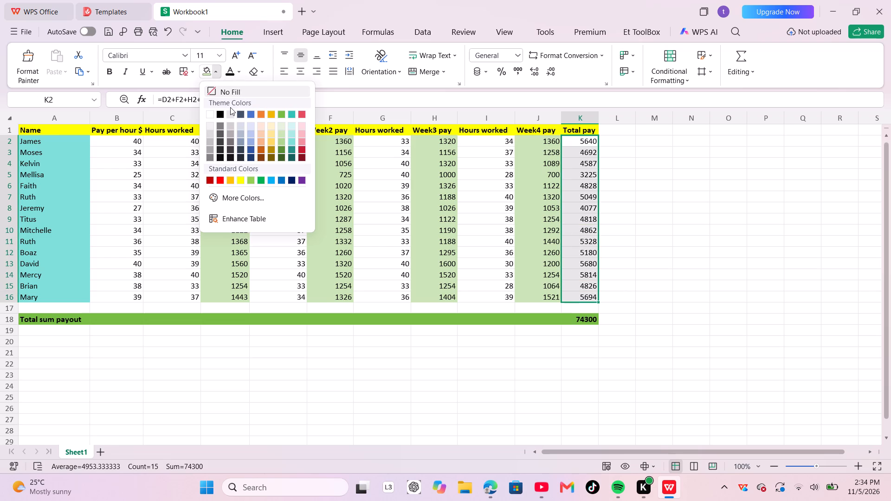
{"action": "scroll", "coordinate": [245, 125], "scroll_direction": "down", "scroll_amount": 1}
{"action": "left_click", "coordinate": [290, 125]}
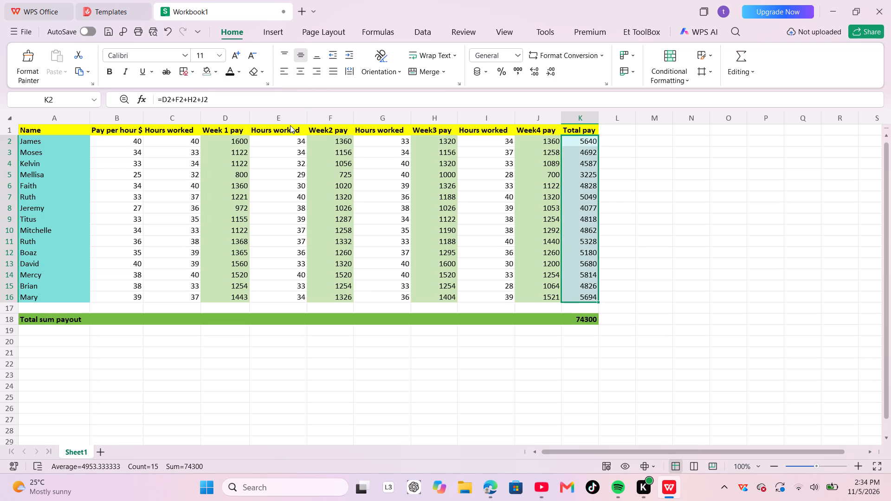
{"action": "left_click", "coordinate": [890, 241]}
{"action": "left_click", "coordinate": [783, 254]}
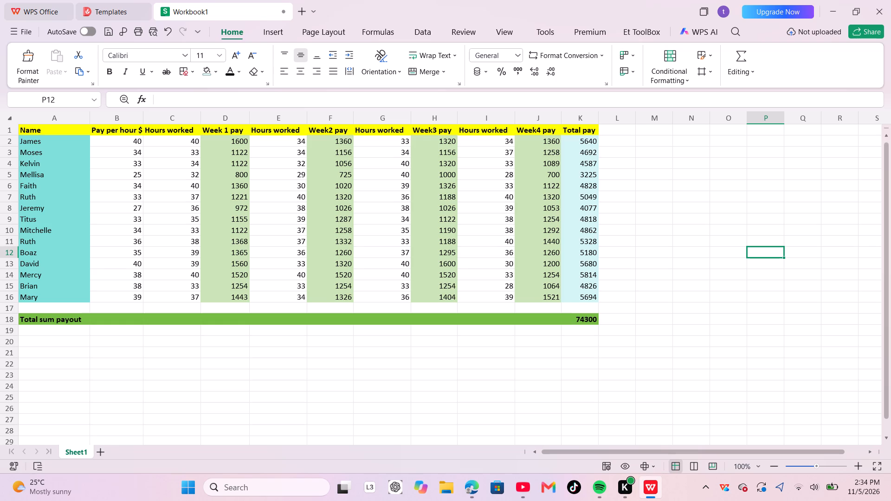
Enable AutoSave for Workbook1 by uploading it to My Cloud.
{"action": "left_click", "coordinate": [93, 35]}
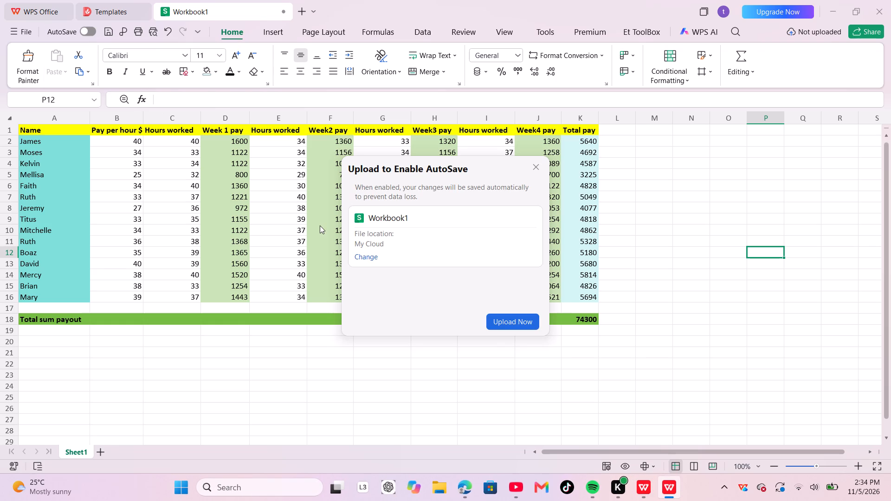
{"action": "left_click", "coordinate": [519, 316]}
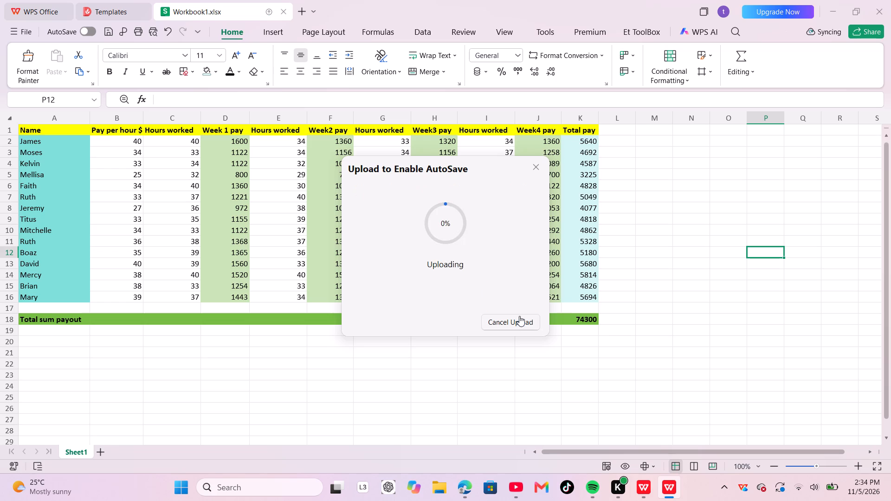
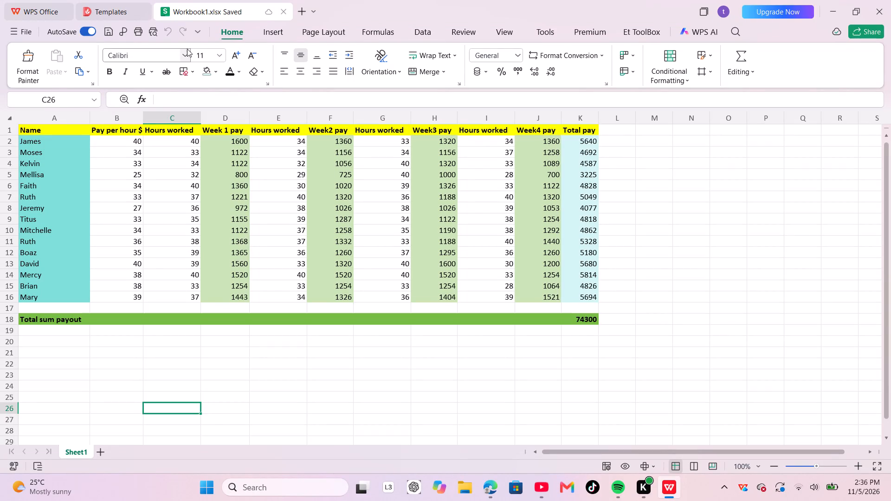
Create a new blank workbook alongside Workbook1.
{"action": "left_click", "coordinate": [311, 32]}
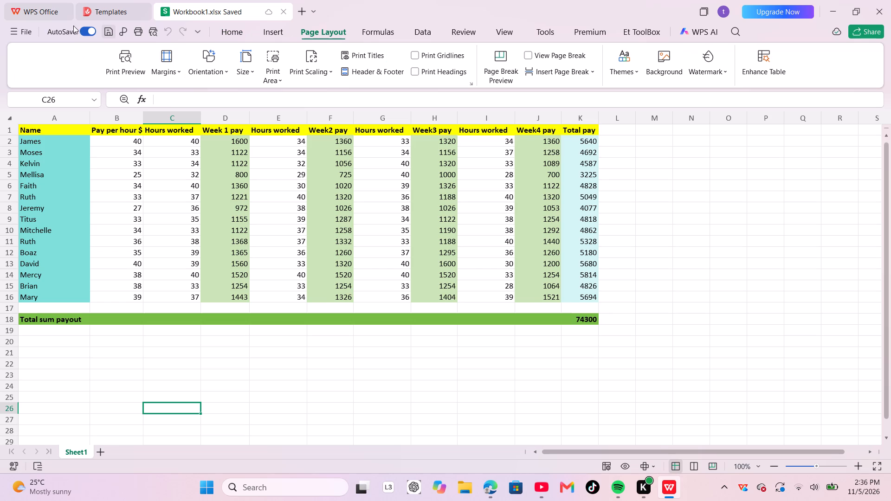
{"action": "left_click", "coordinate": [25, 28]}
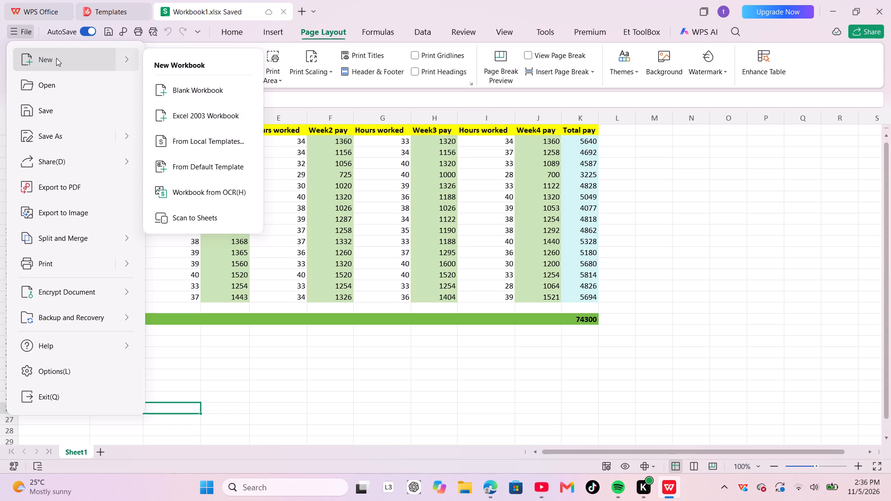
{"action": "left_click", "coordinate": [192, 84]}
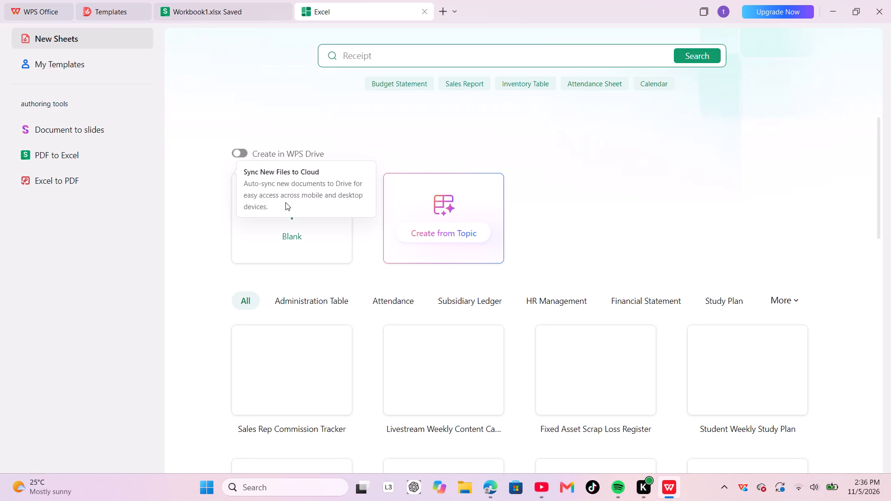
{"action": "left_click", "coordinate": [331, 232]}
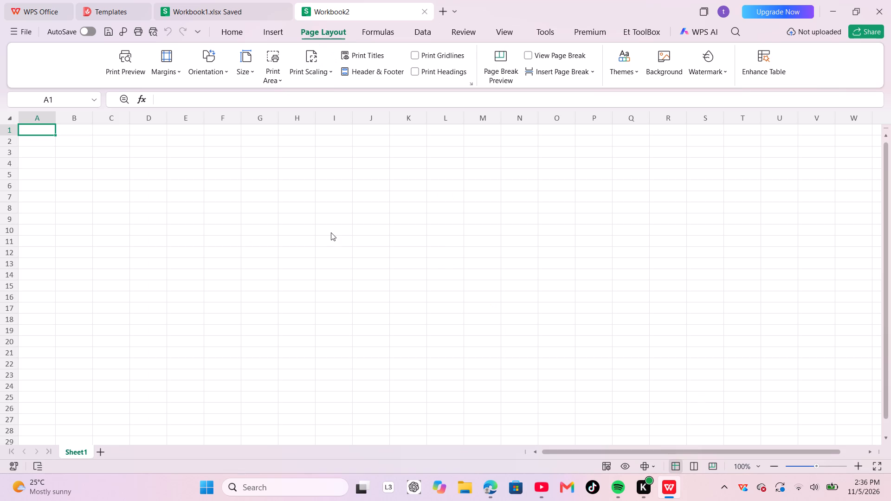
{"action": "left_click", "coordinate": [231, 33]}
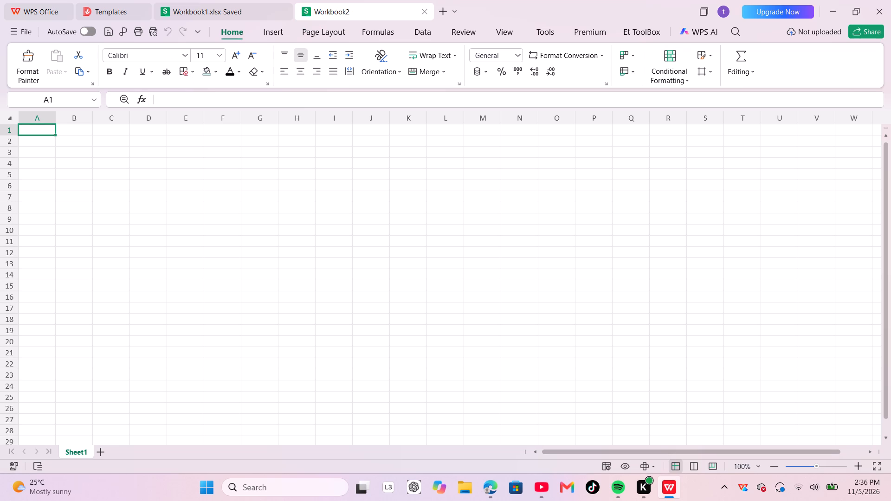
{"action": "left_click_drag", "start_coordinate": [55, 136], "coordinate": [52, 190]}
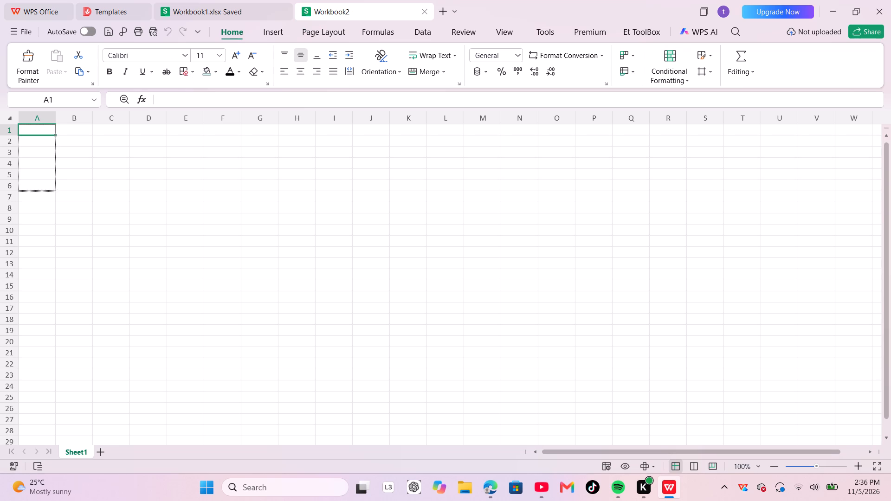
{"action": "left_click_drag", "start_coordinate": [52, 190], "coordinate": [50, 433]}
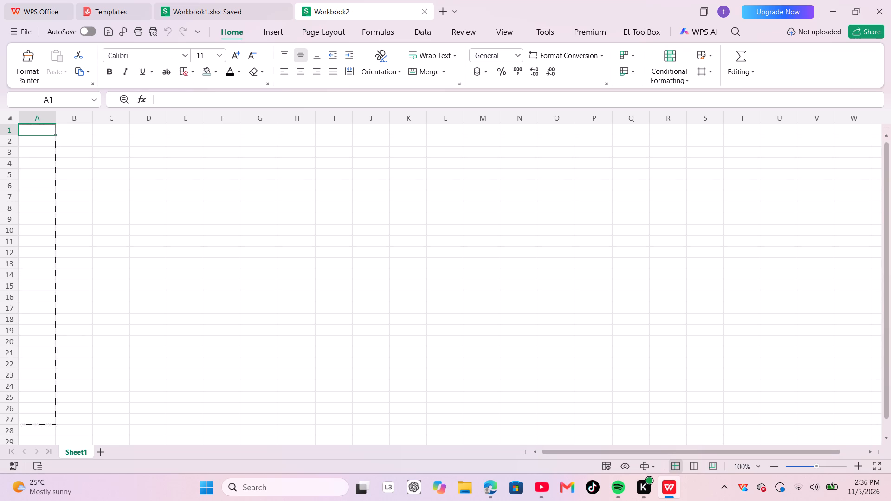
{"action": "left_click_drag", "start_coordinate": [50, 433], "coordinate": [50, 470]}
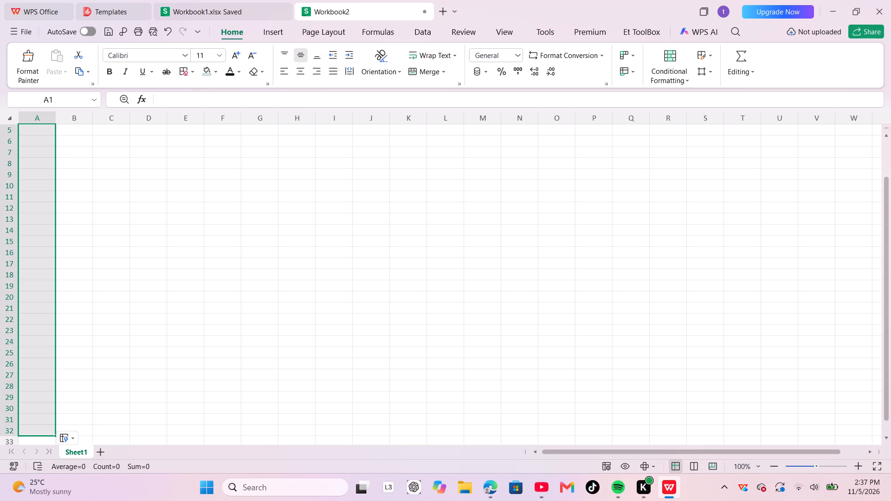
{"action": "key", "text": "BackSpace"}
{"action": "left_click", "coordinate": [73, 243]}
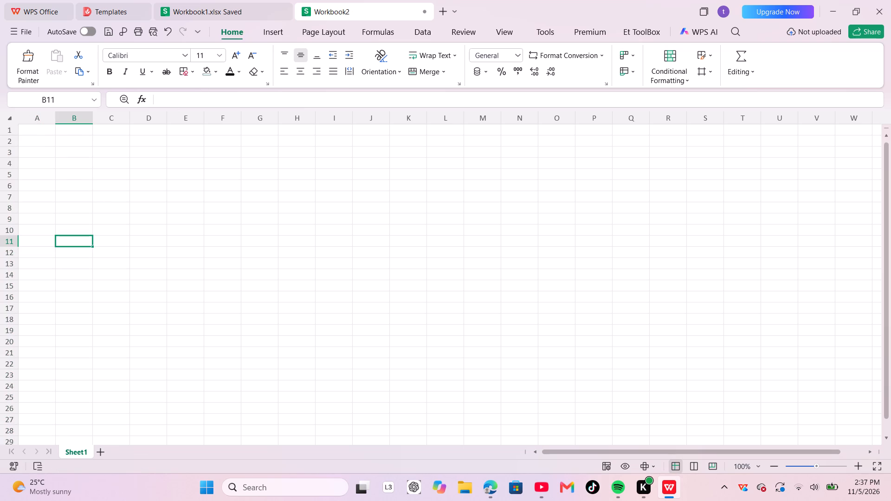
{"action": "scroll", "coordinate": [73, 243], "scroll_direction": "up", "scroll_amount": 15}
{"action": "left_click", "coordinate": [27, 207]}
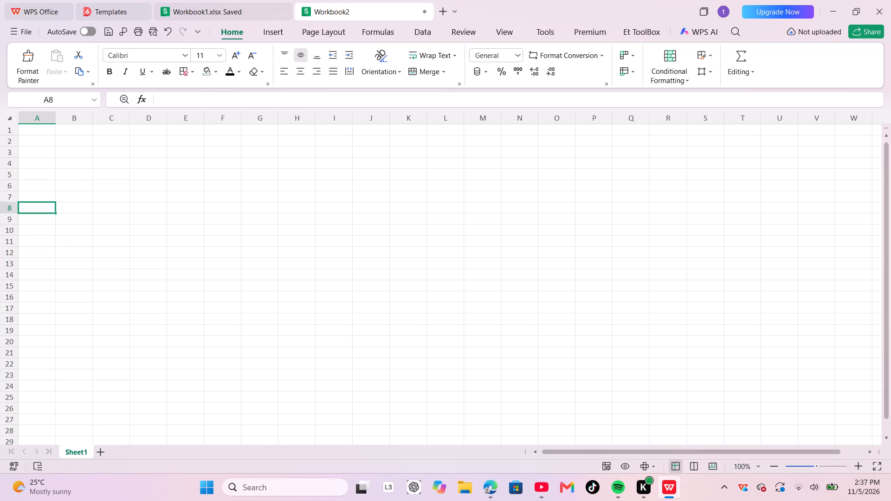